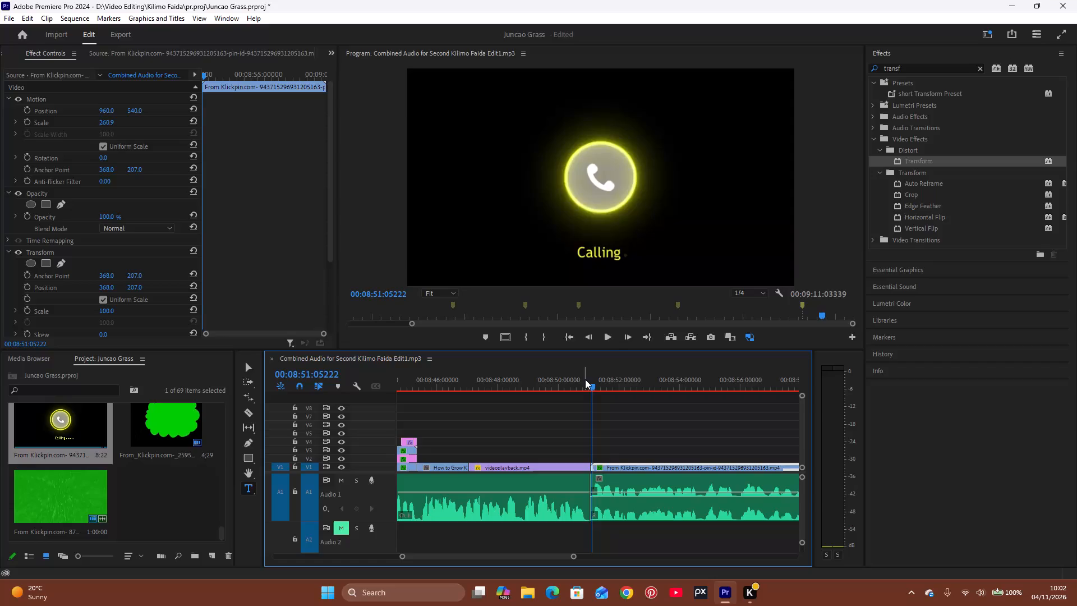
At 00:08:52:31449 in the calling clip, start keyframing the Scale and Position of its Transform effect.
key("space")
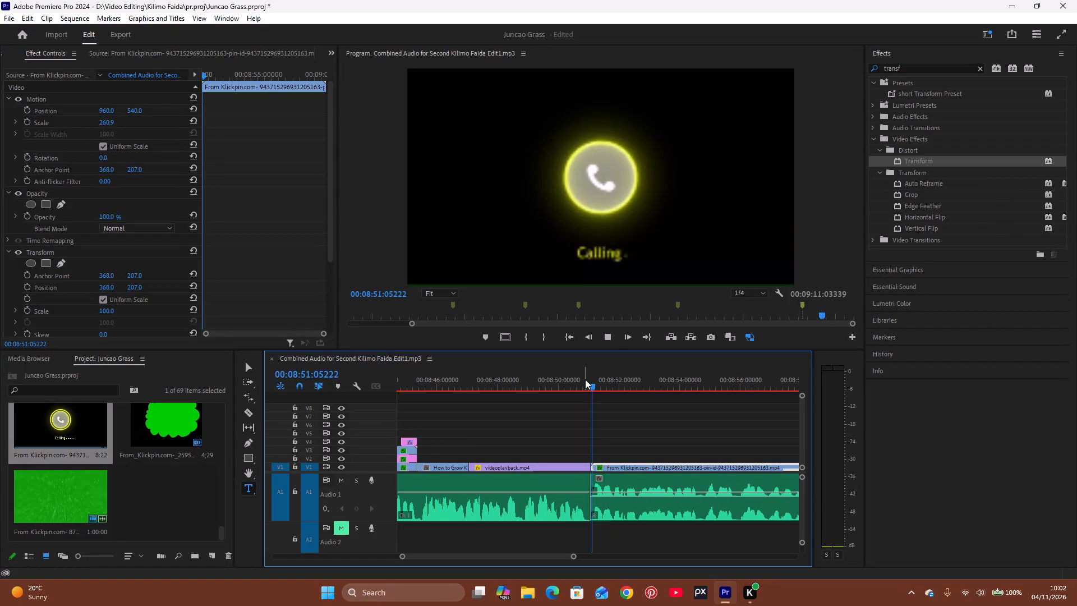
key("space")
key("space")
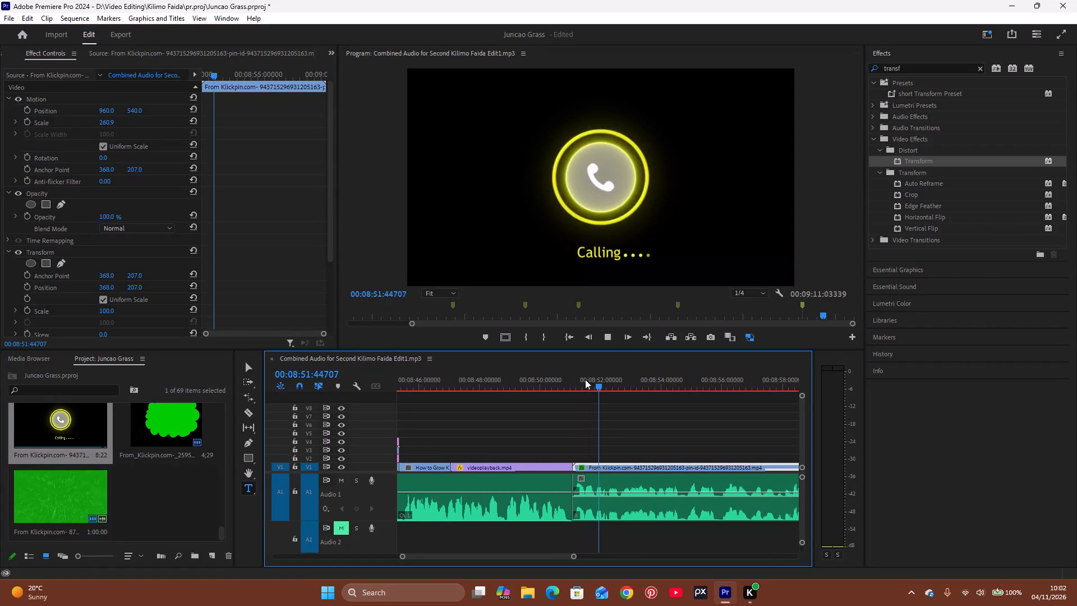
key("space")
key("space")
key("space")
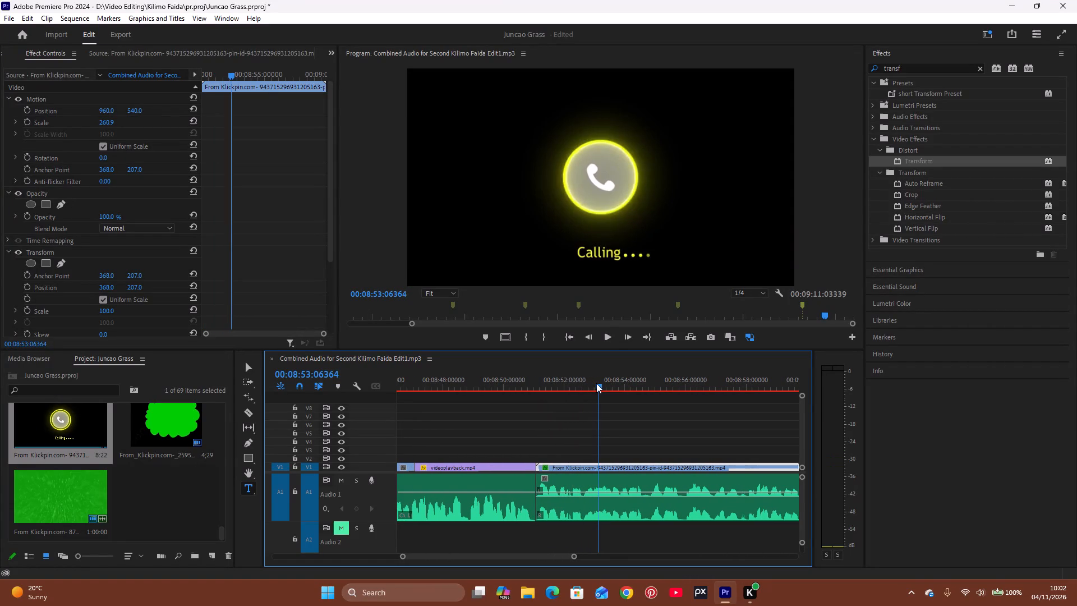
left_click_drag(601, 389, 581, 428)
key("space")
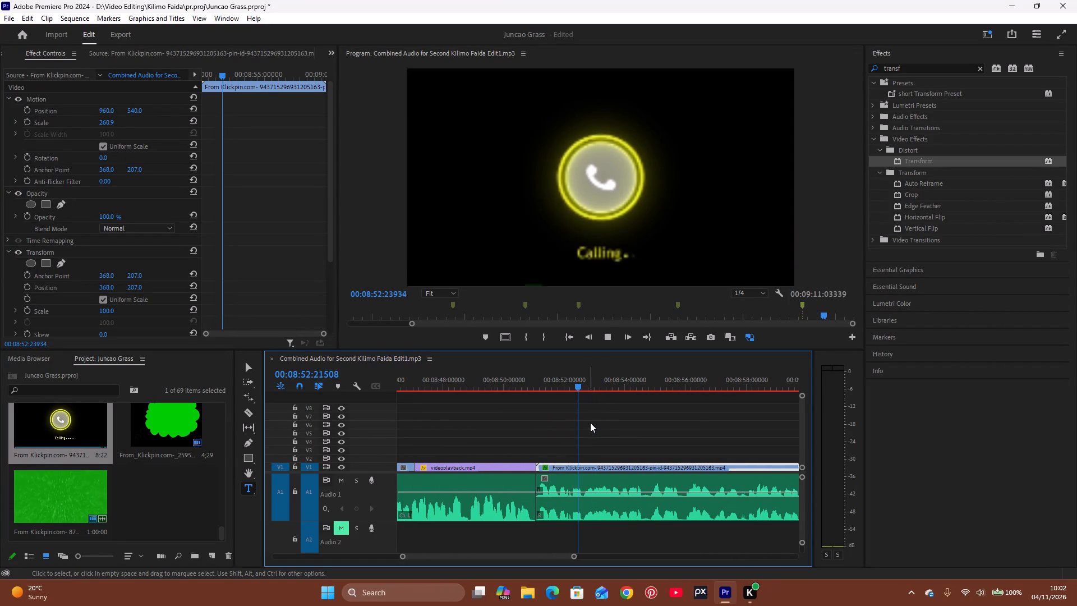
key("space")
left_click_drag(577, 558, 573, 558)
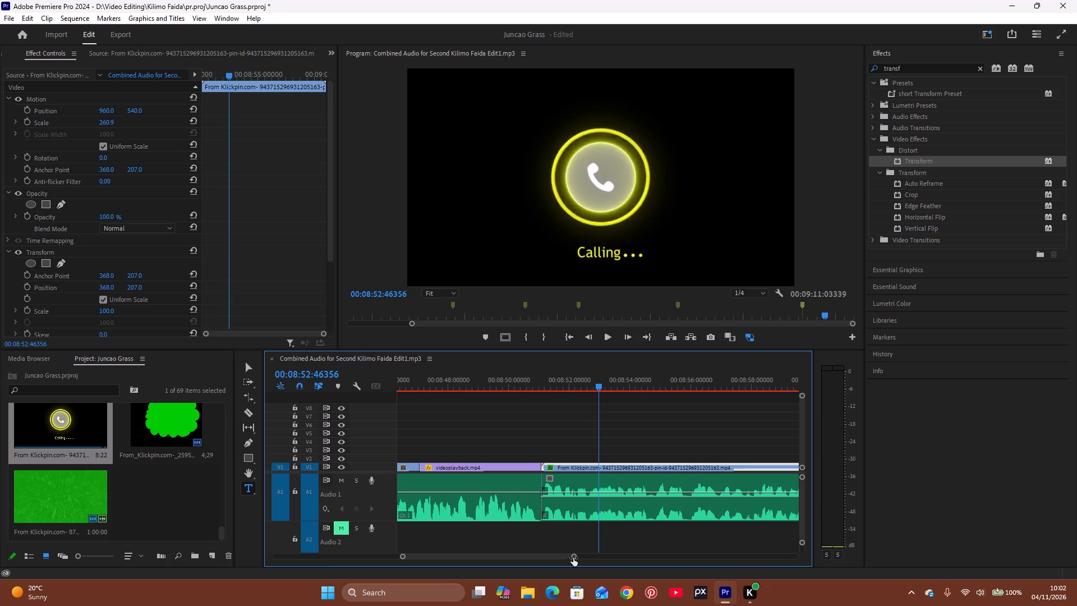
left_click_drag(573, 558, 564, 564)
left_click_drag(600, 387, 586, 410)
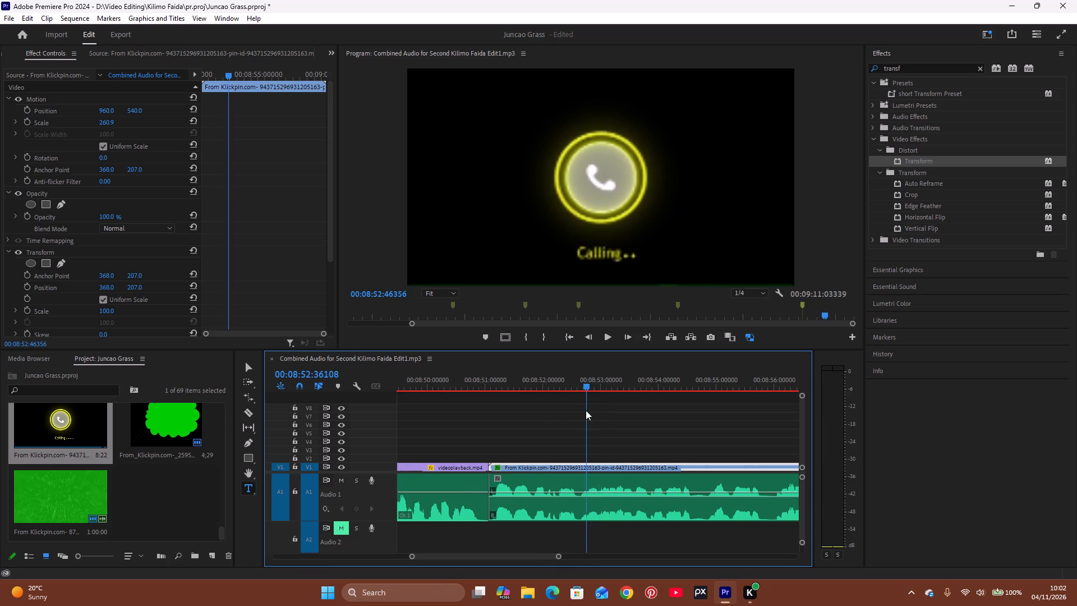
left_click_drag(586, 410, 582, 443)
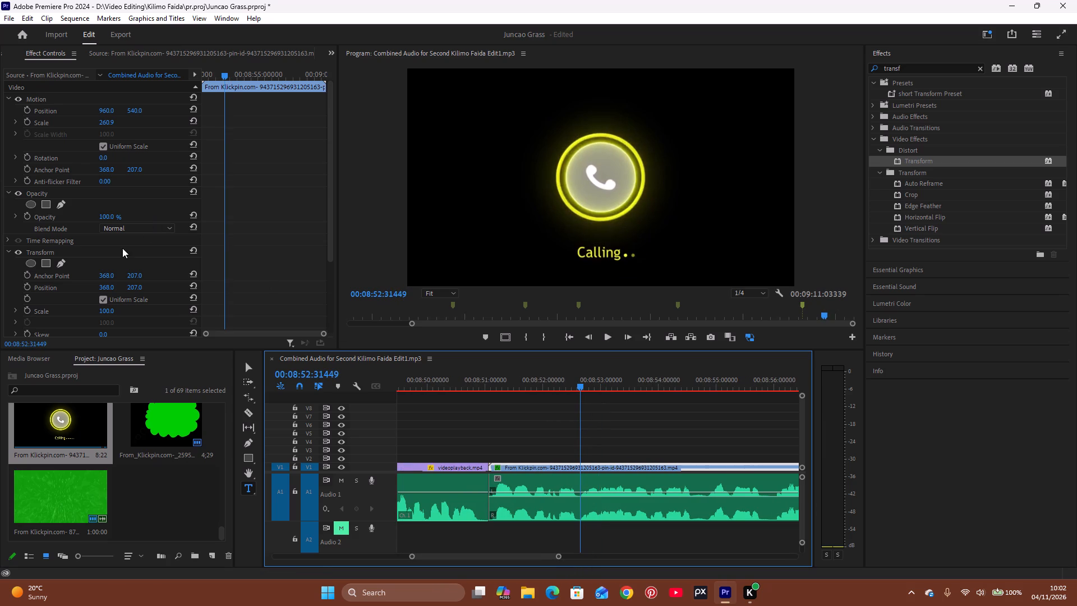
scroll(122, 248, "down", 2)
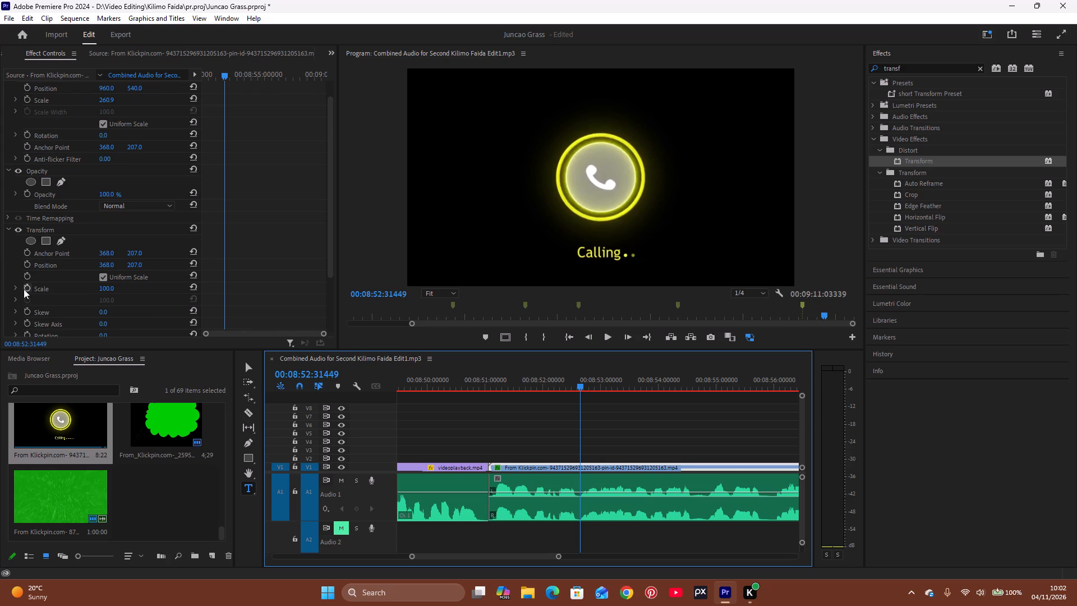
left_click(24, 288)
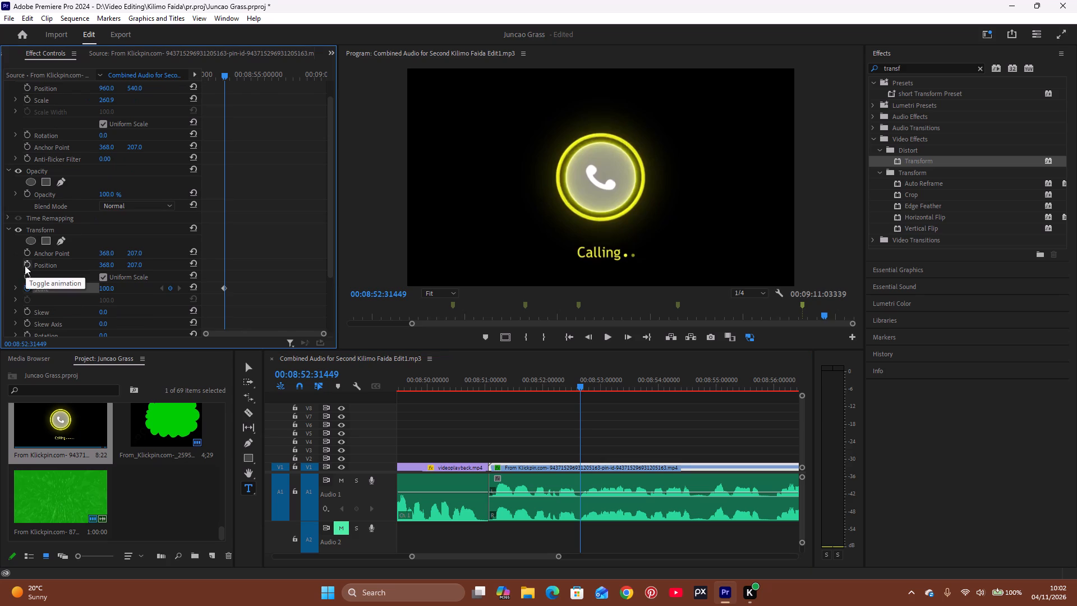
left_click(25, 265)
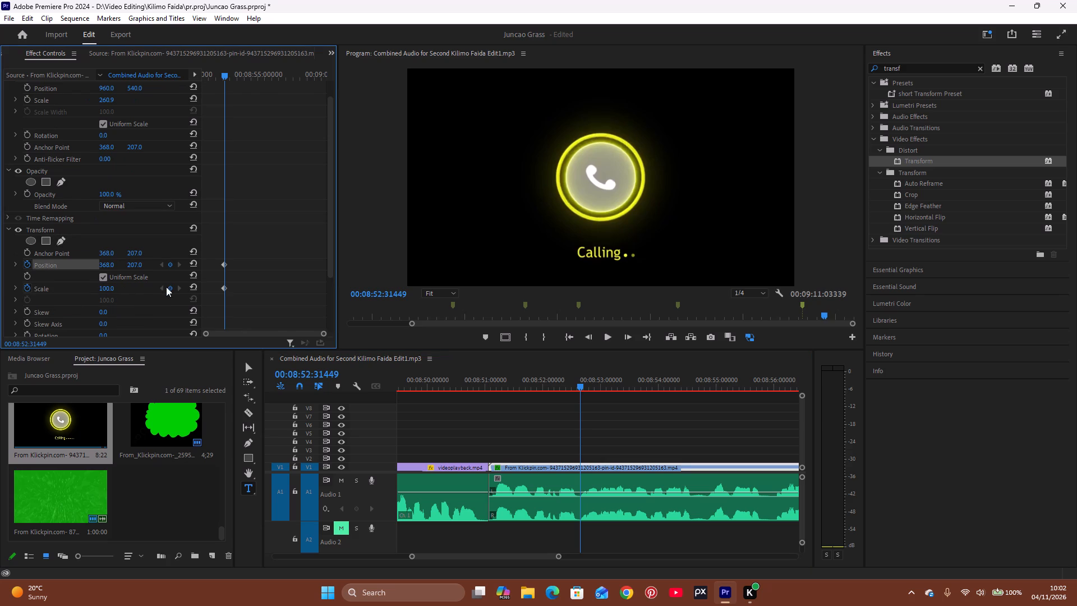
At 00:08:52:38845, keyframe the Transform position at 91, 203, showing the safe margins as a placement guide.
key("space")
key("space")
left_click_drag(599, 385, 601, 394)
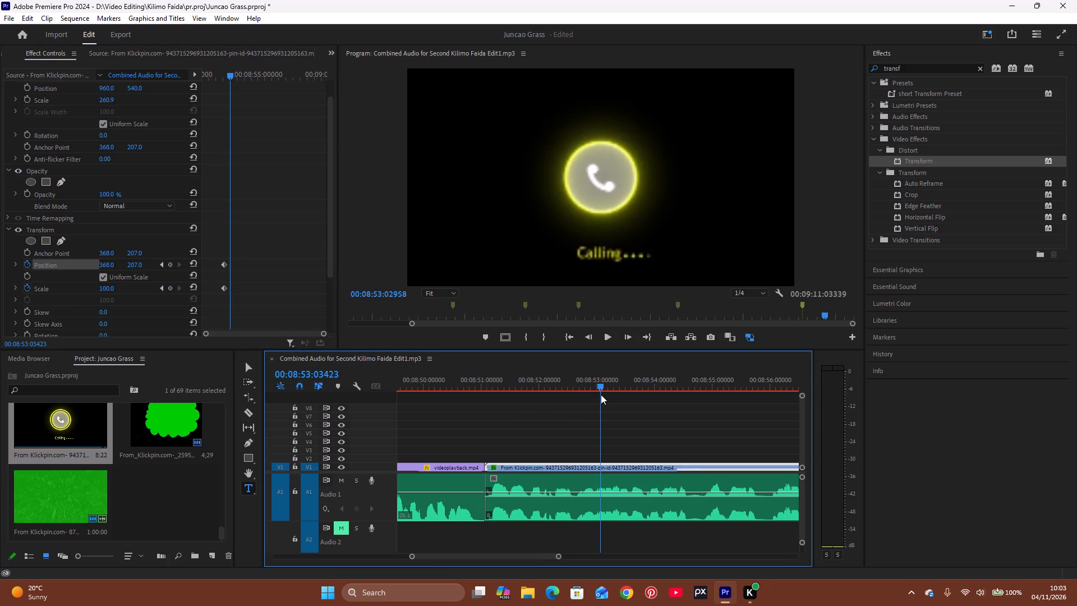
left_click_drag(601, 394, 595, 414)
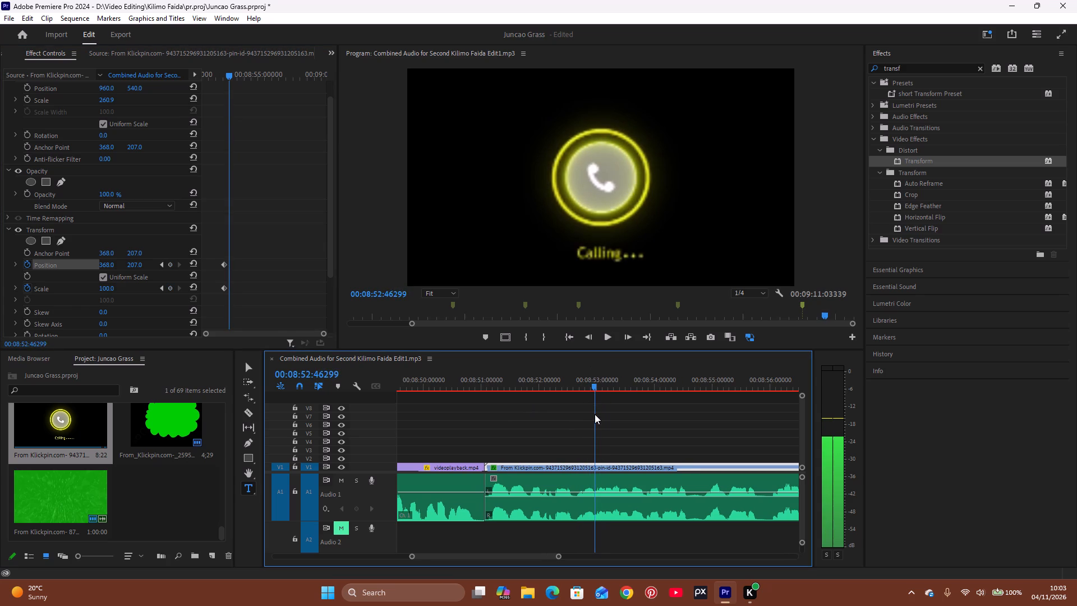
left_click_drag(595, 414, 589, 433)
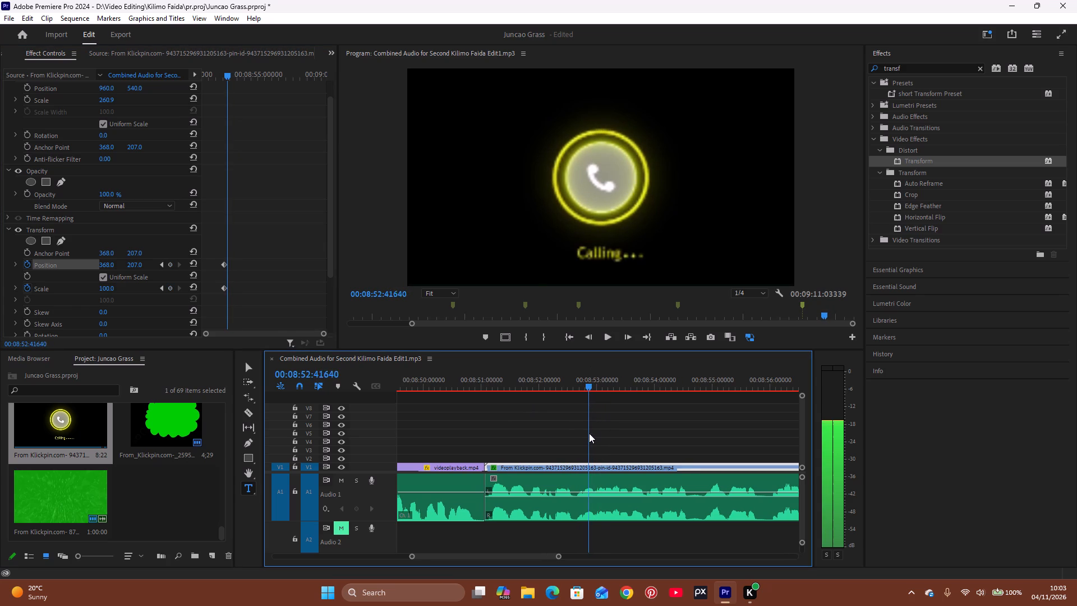
left_click_drag(589, 433, 586, 446)
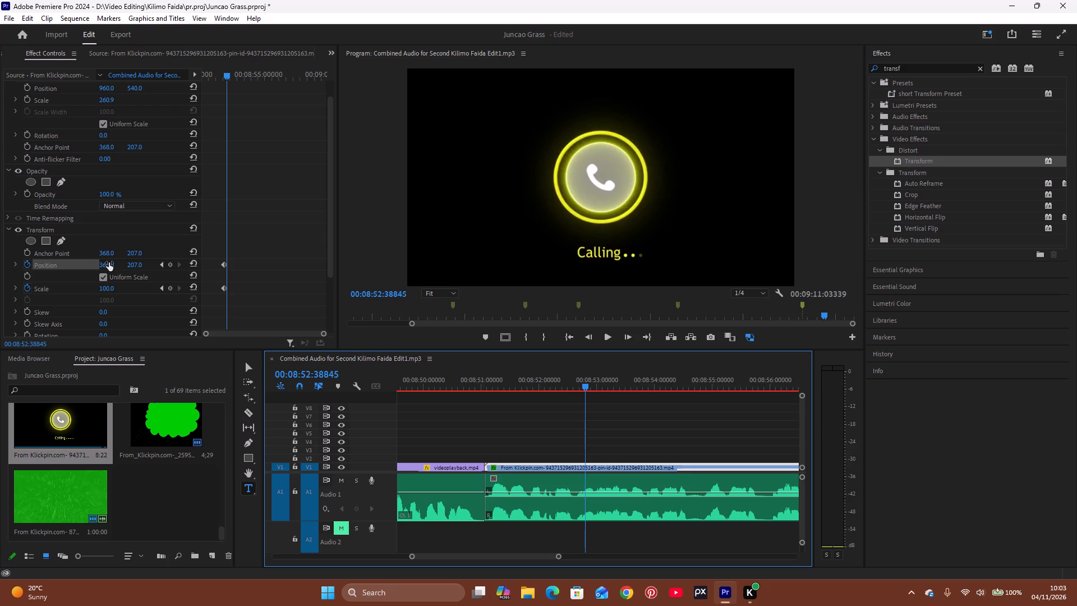
left_click_drag(109, 263, 58, 283)
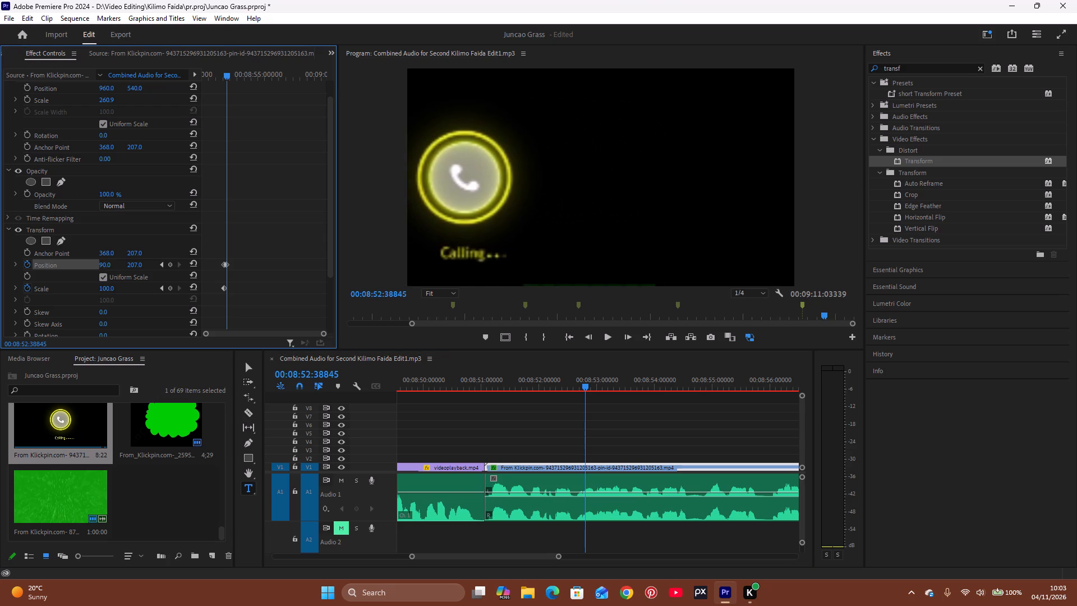
left_click_drag(58, 283, 58, 283)
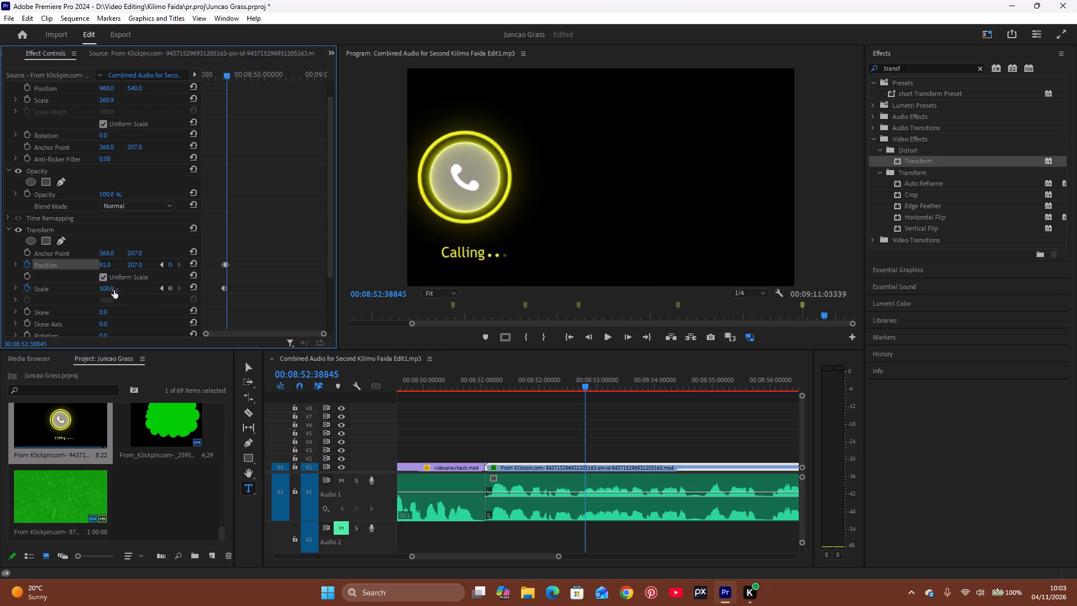
left_click_drag(135, 267, 109, 293)
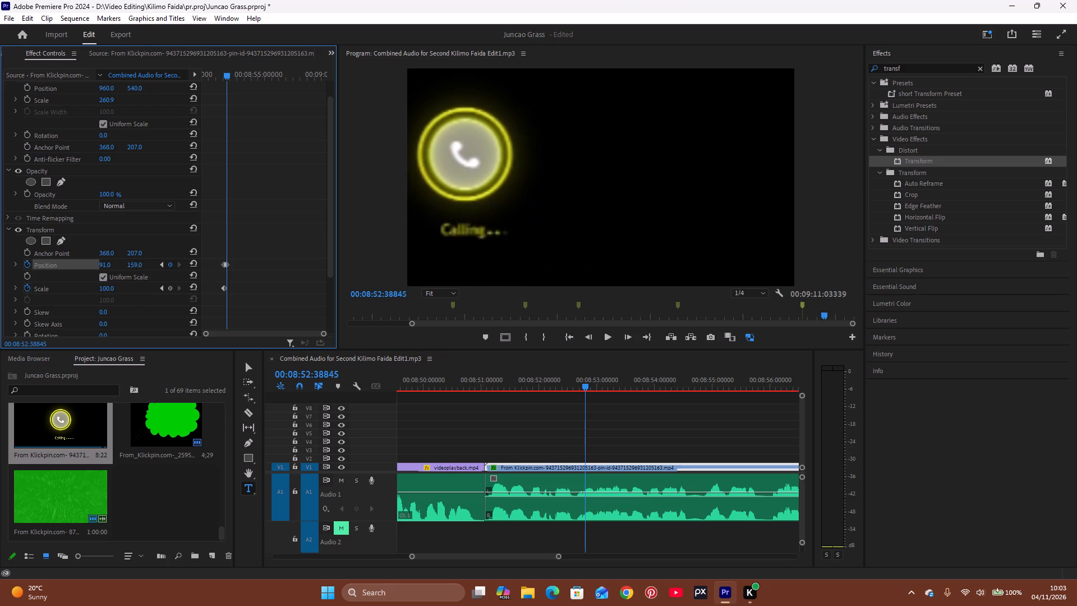
left_click_drag(109, 293, 105, 297)
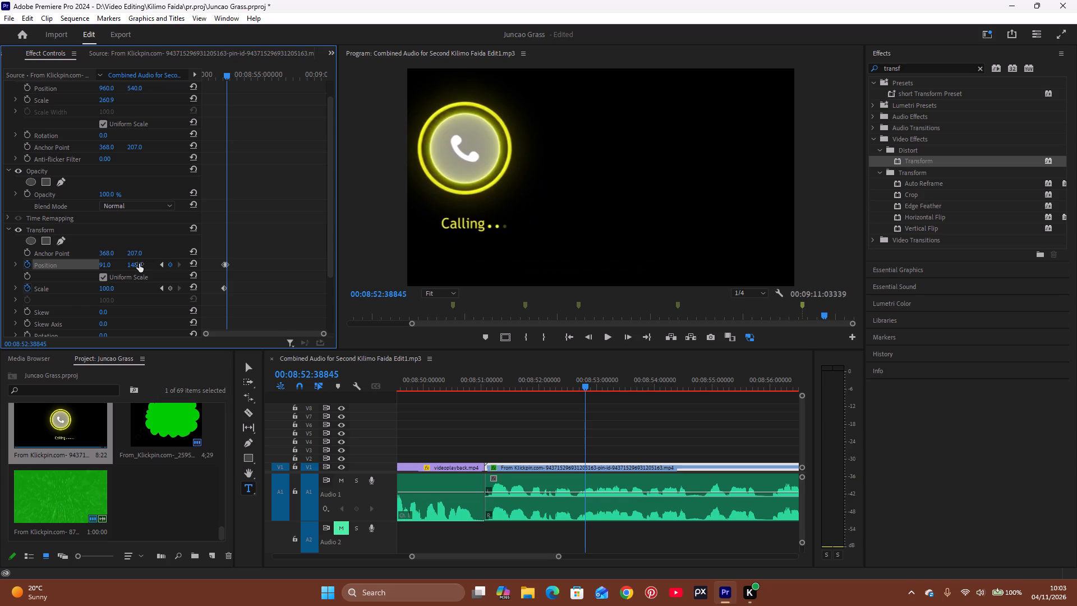
left_click_drag(133, 264, 150, 259)
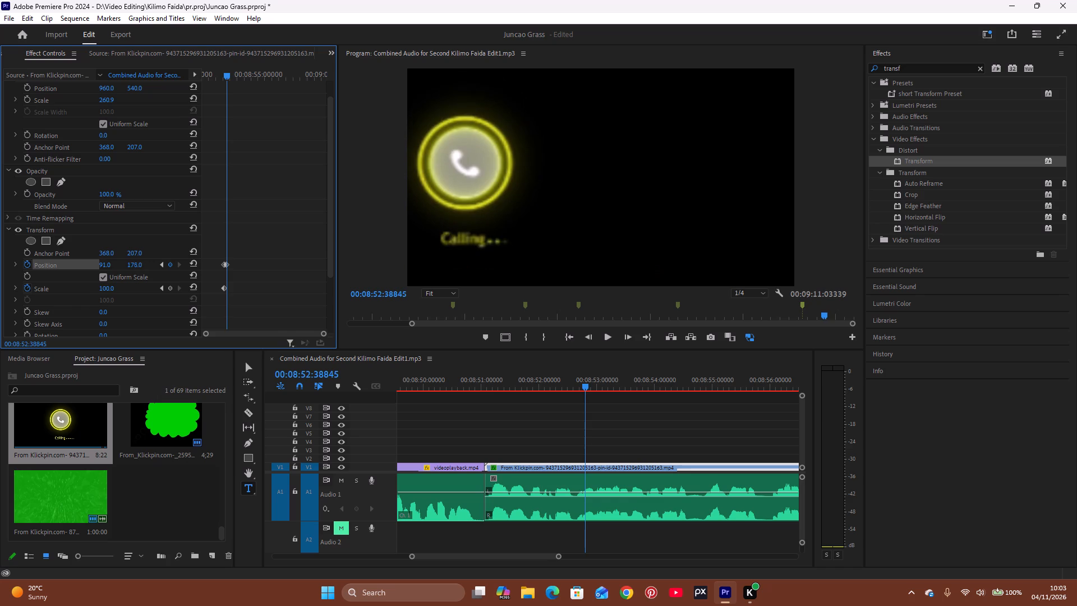
left_click_drag(150, 259, 153, 257)
left_click(507, 334)
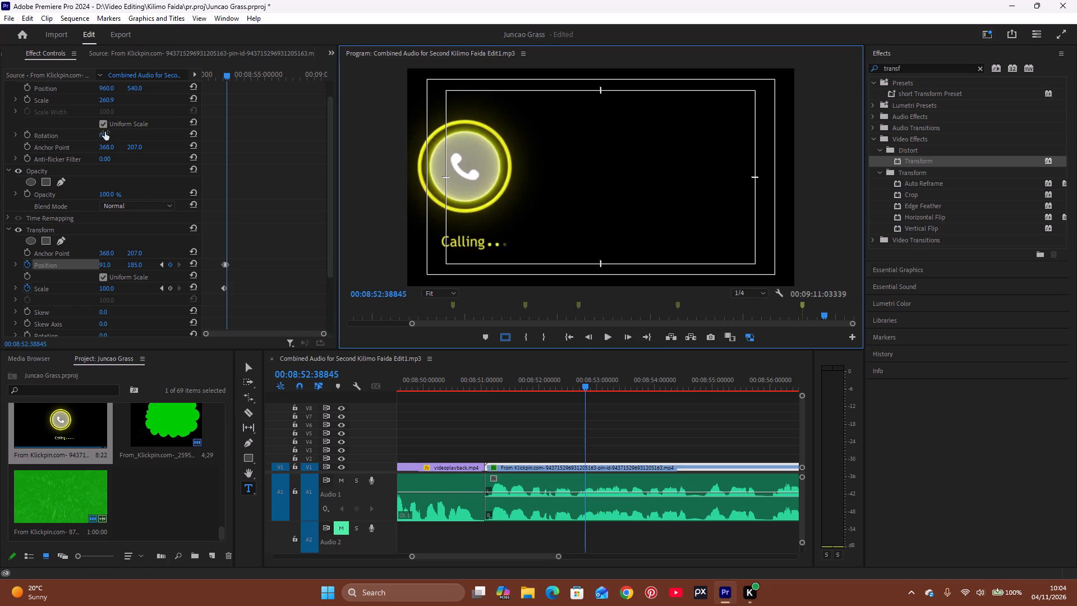
left_click_drag(136, 265, 146, 262)
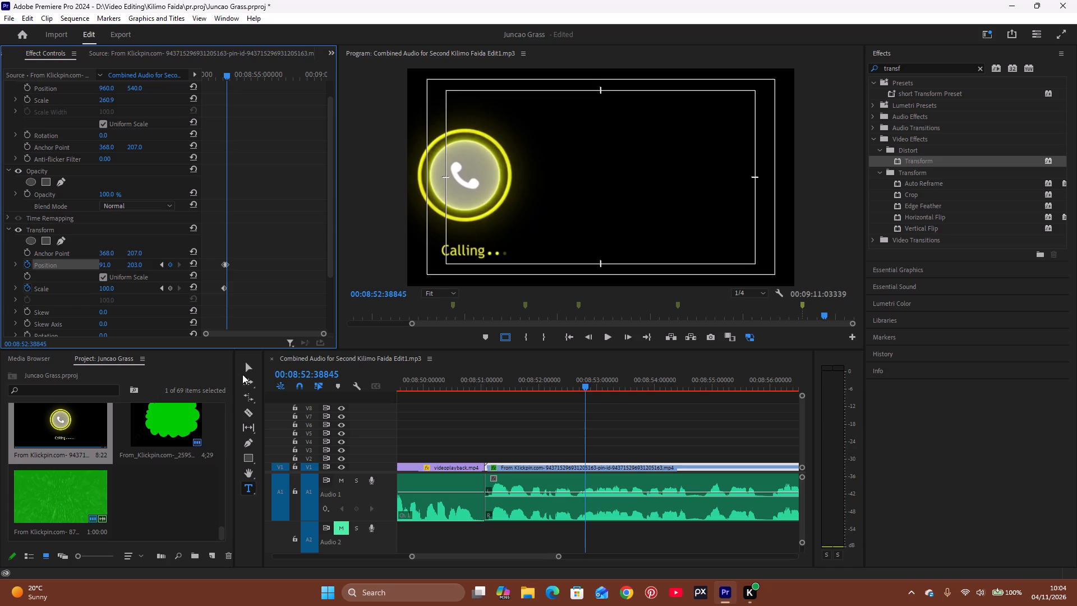
Preview the slide, then move the first Position keyframe and the Scale keyframe earlier, aligned just after 00:08:52:12002.
left_click(490, 385)
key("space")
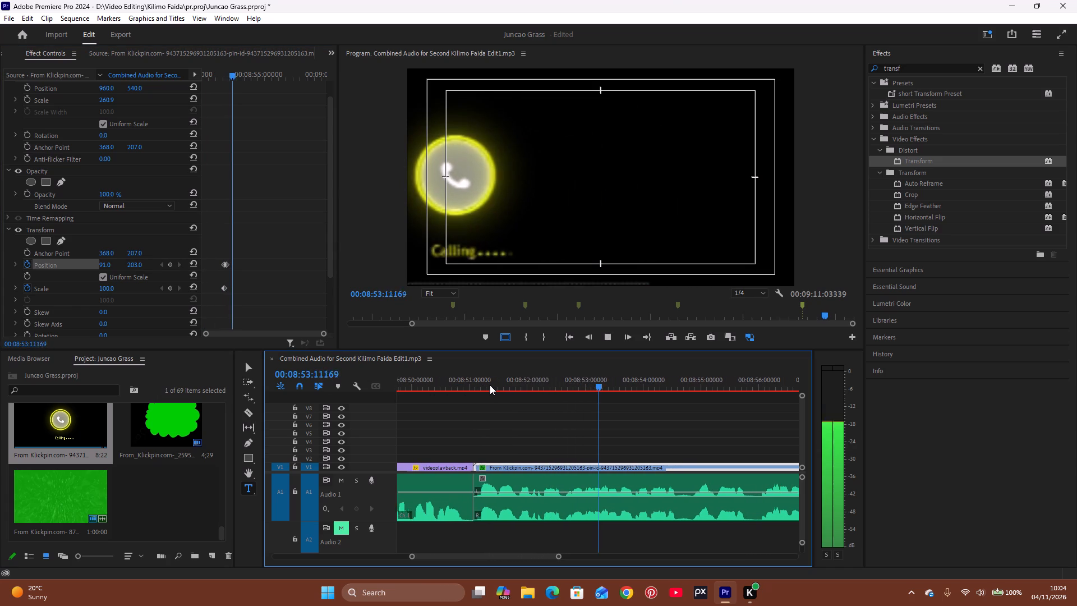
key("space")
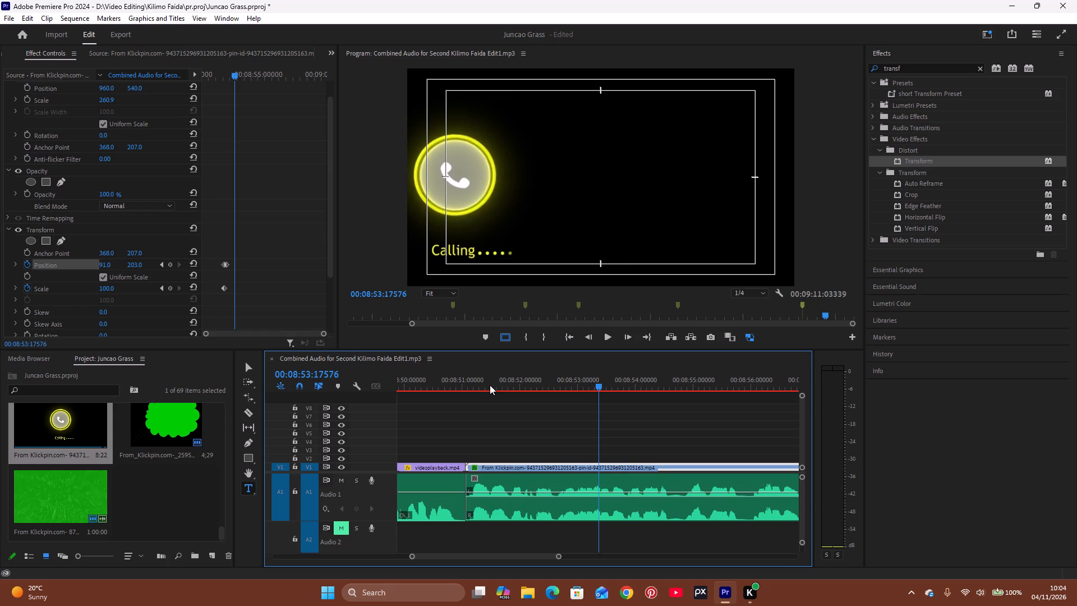
left_click(536, 383)
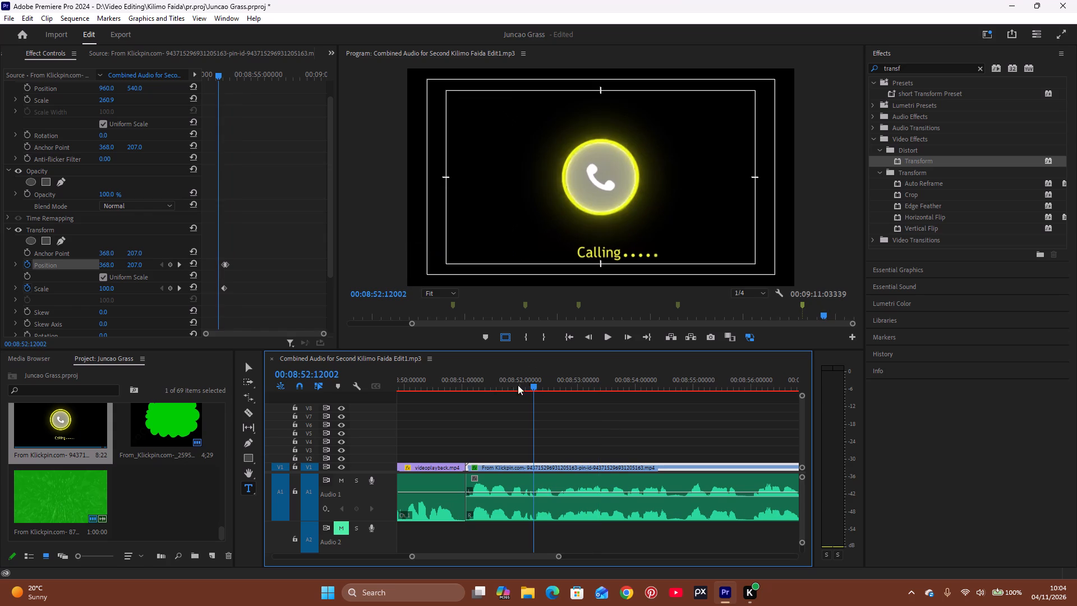
left_click_drag(321, 332, 297, 341)
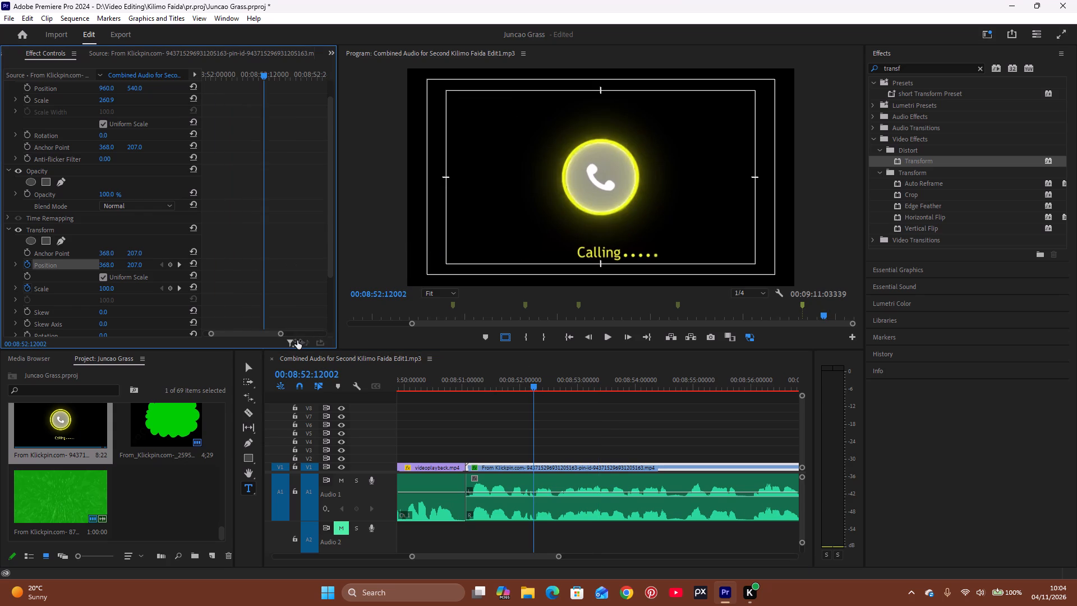
left_click_drag(297, 341, 307, 339)
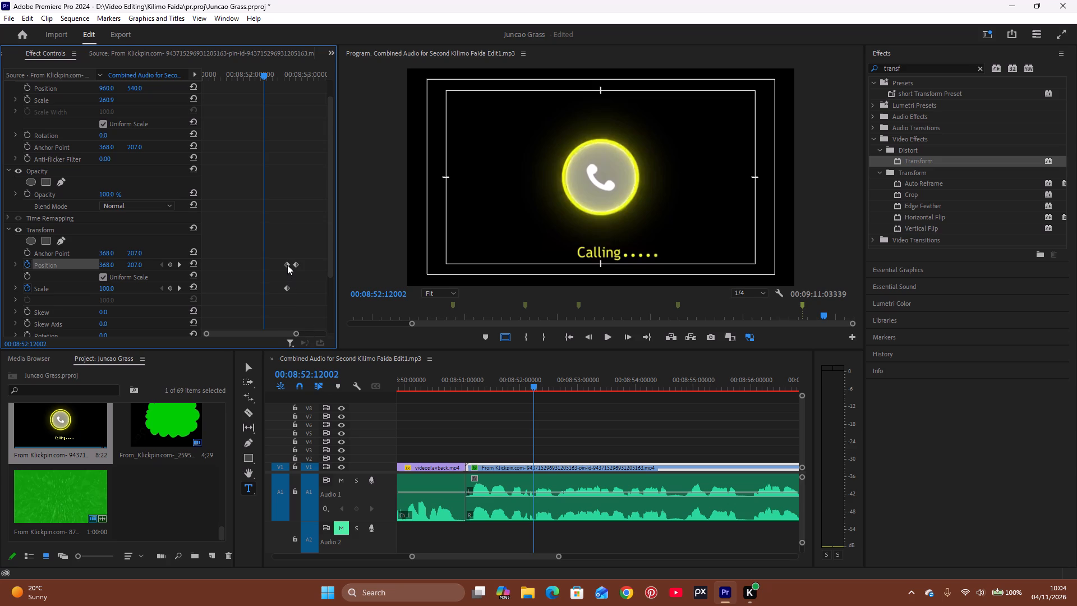
left_click_drag(287, 265, 269, 274)
left_click_drag(284, 287, 284, 287)
left_click_drag(284, 287, 270, 293)
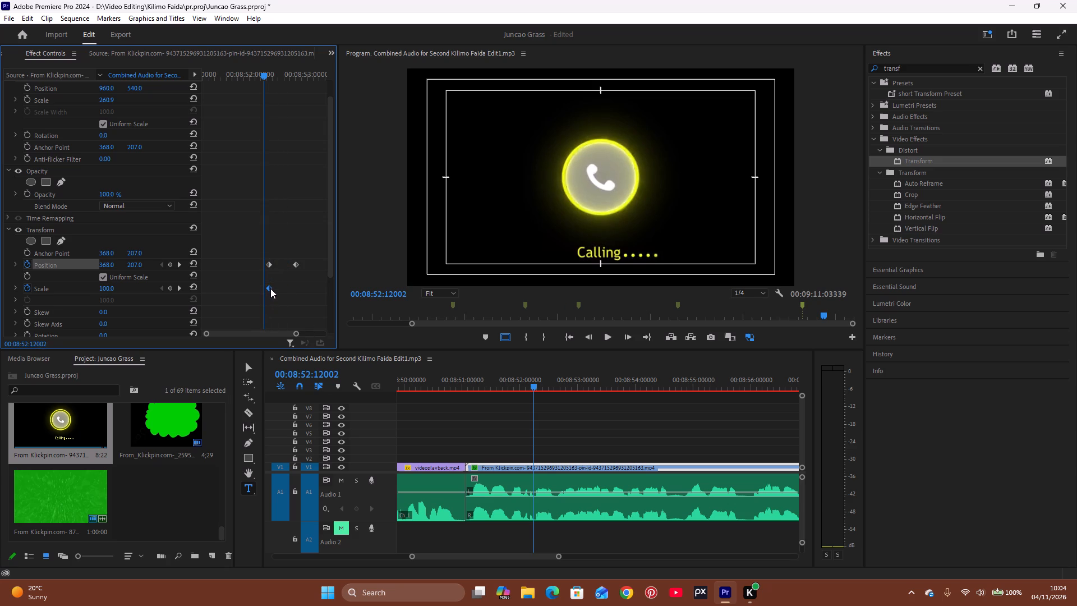
Apply Ease In temporal interpolation to both Position keyframes of the Transform effect.
left_click(270, 288)
right_click(270, 288)
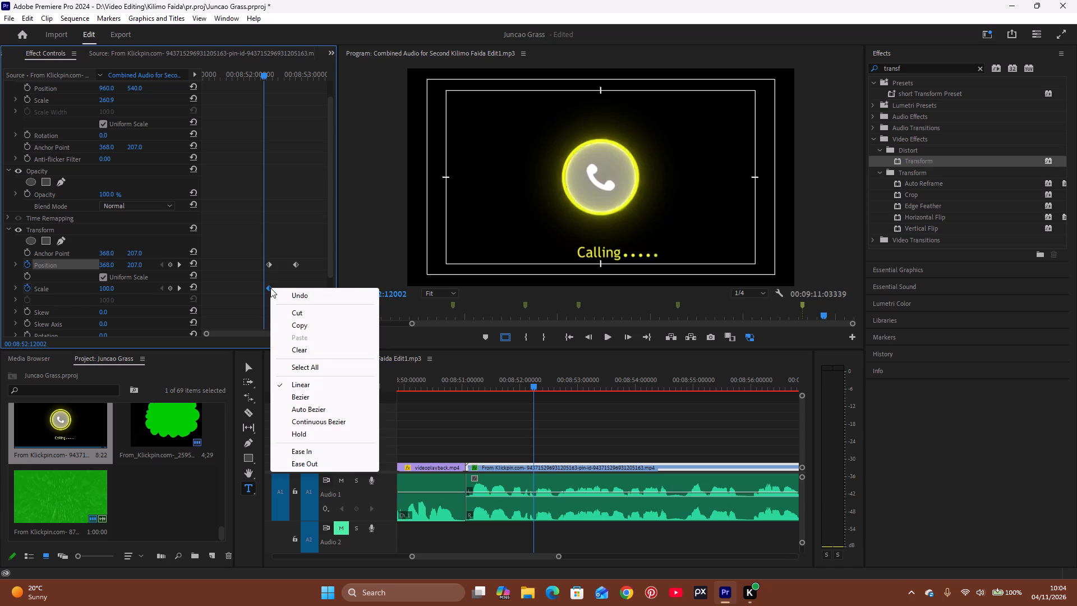
left_click(268, 264)
right_click(268, 263)
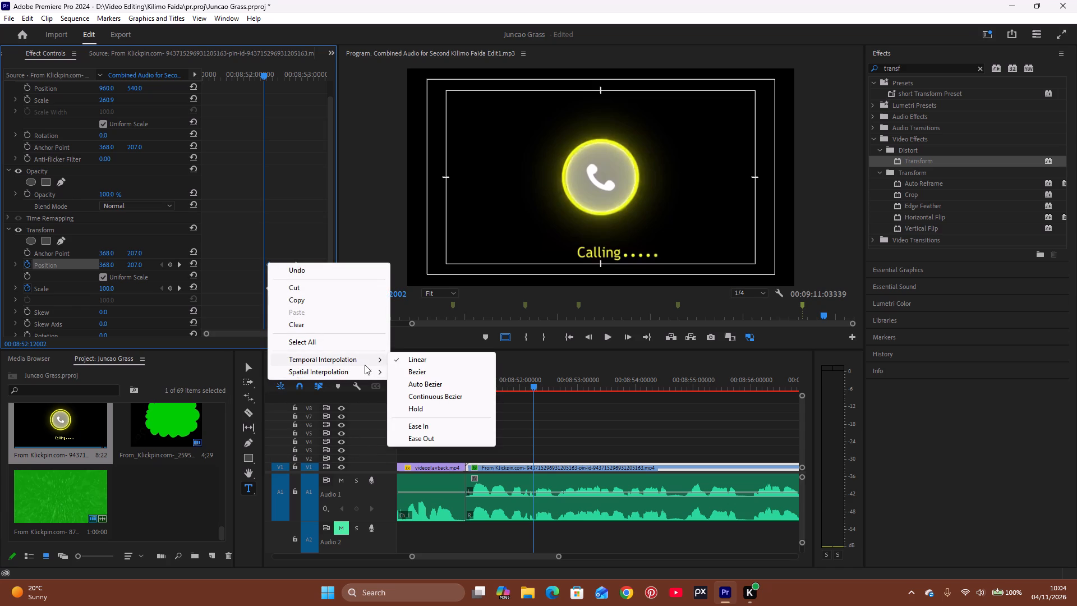
left_click(445, 430)
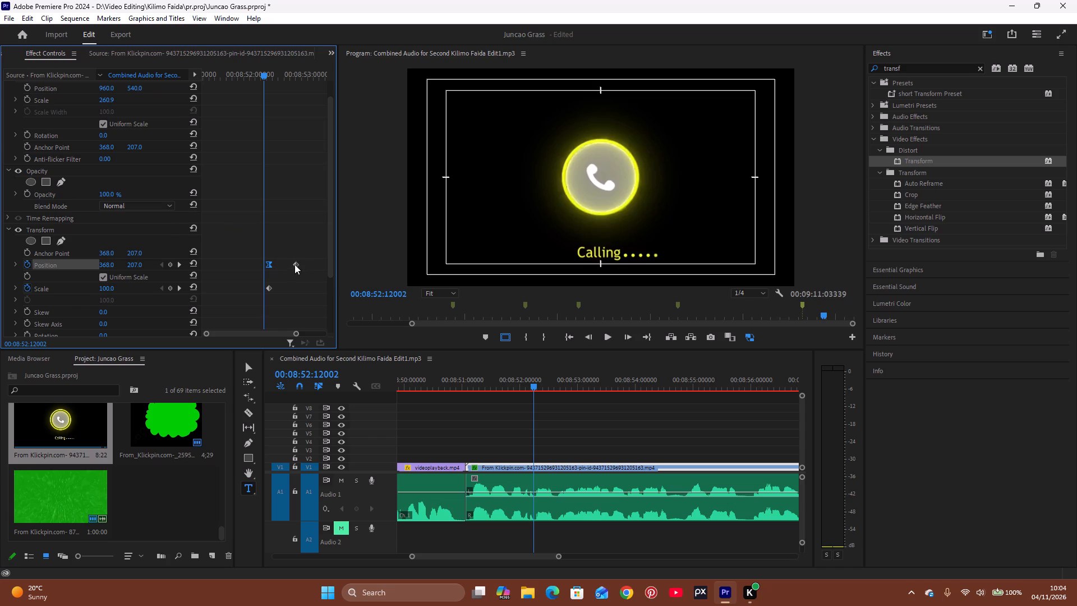
left_click(294, 263)
right_click(295, 263)
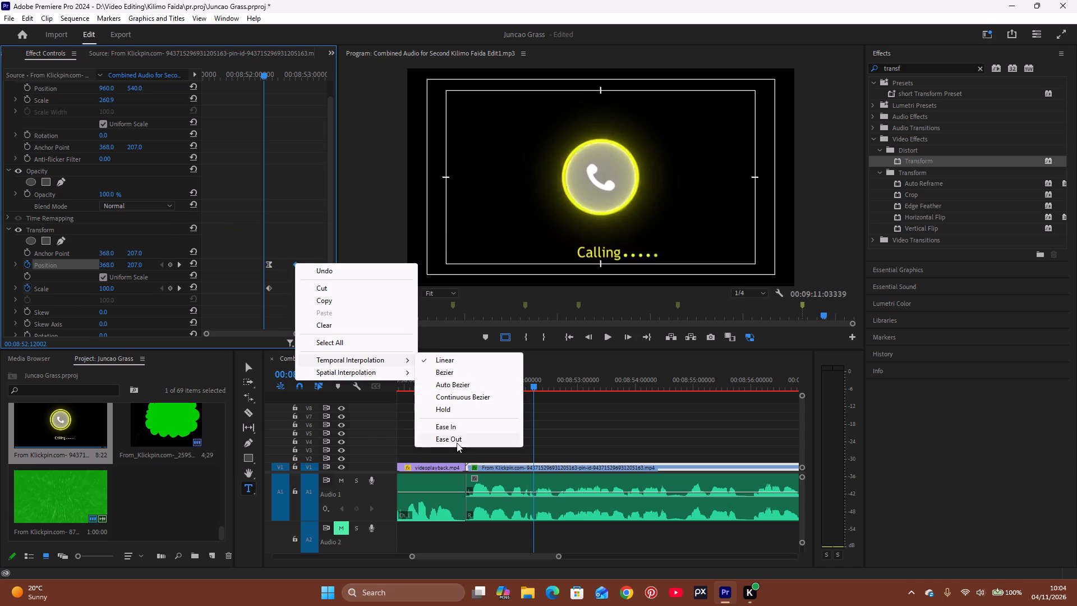
left_click(457, 431)
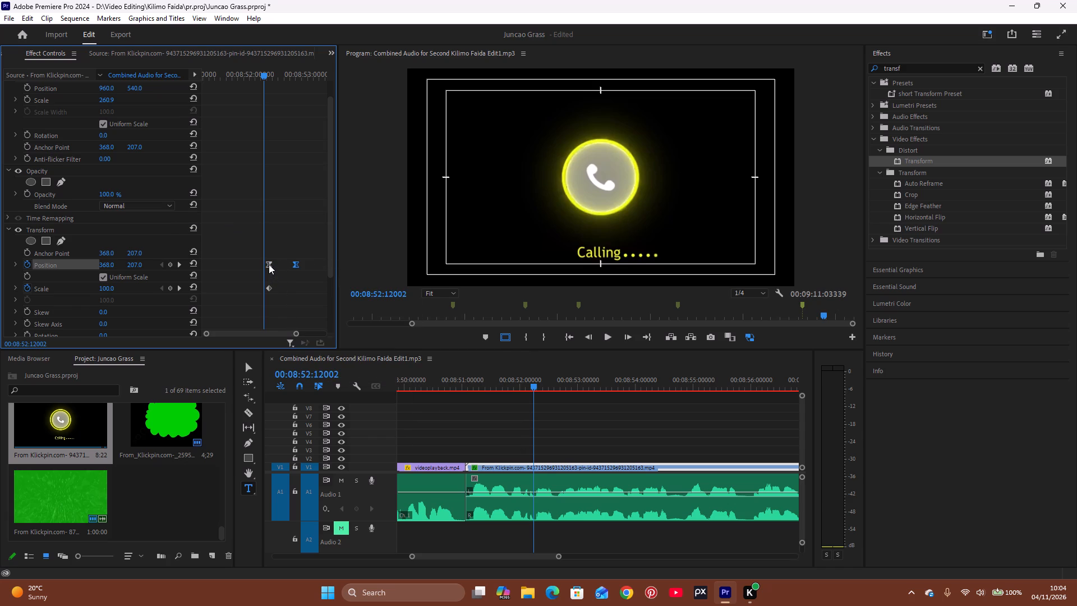
Apply Ease Out temporal interpolation to the first Position keyframe of the Transform effect and preview the slide.
right_click(269, 264)
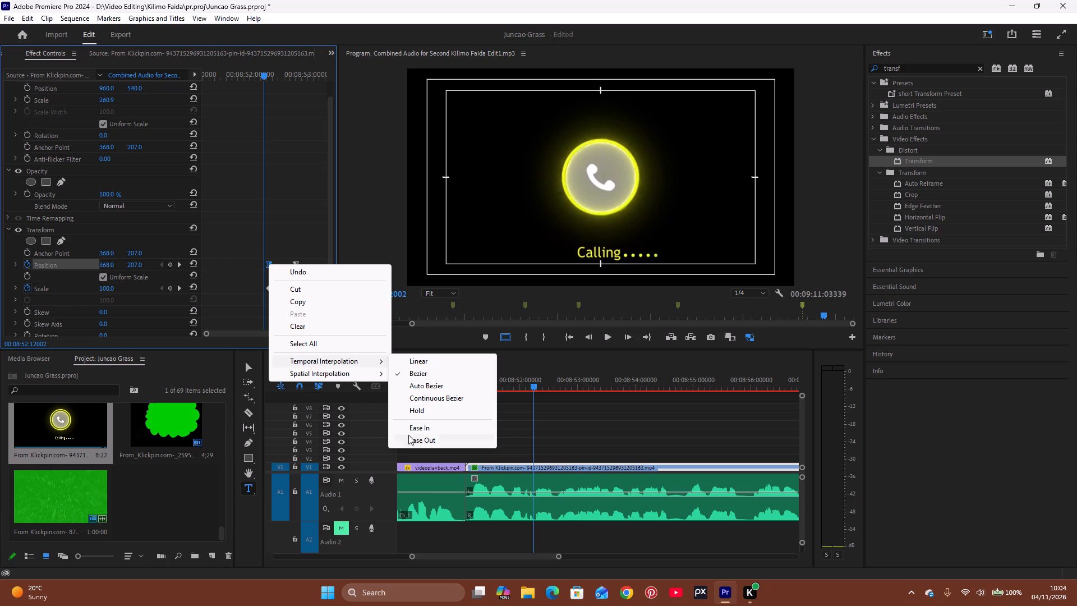
left_click(411, 438)
left_click_drag(218, 77, 191, 80)
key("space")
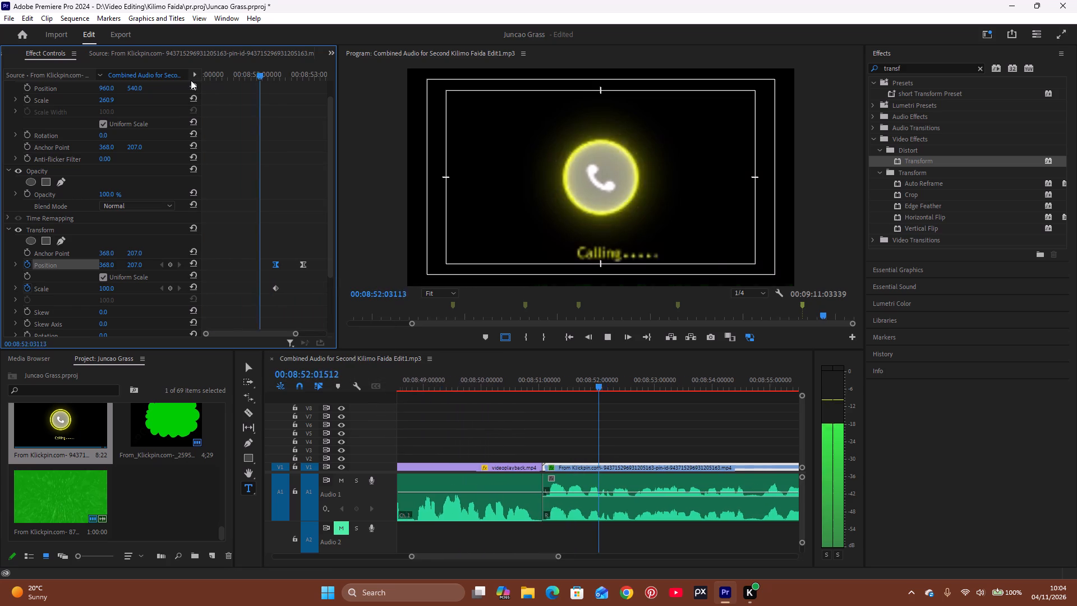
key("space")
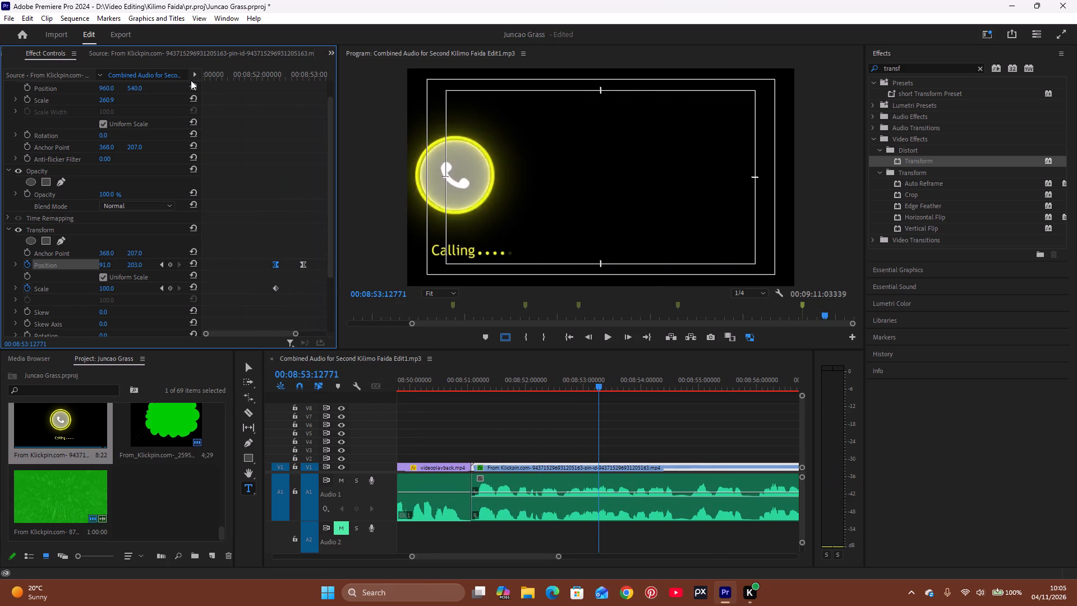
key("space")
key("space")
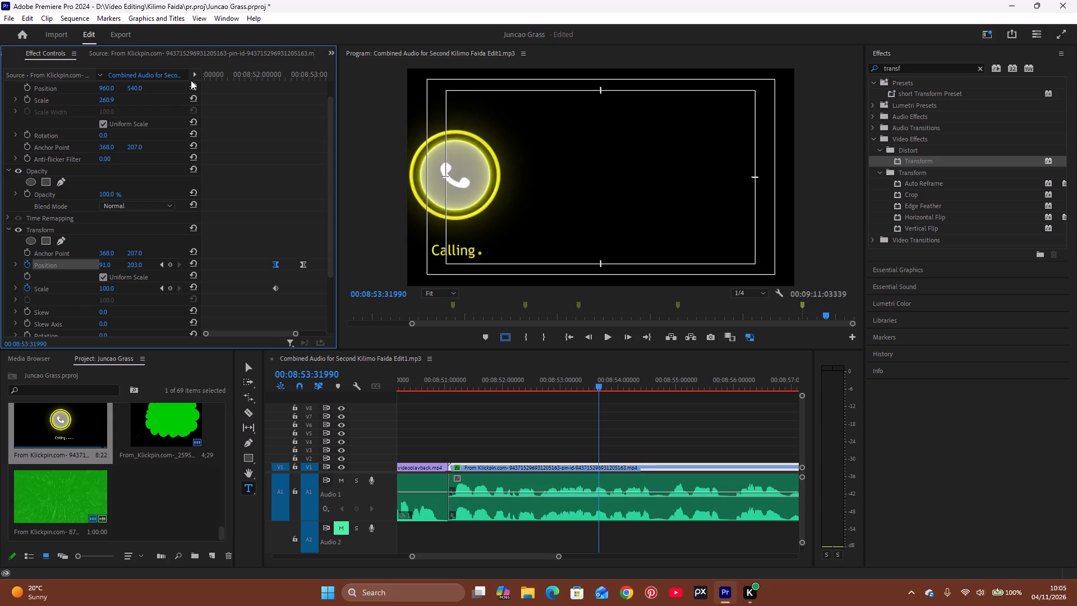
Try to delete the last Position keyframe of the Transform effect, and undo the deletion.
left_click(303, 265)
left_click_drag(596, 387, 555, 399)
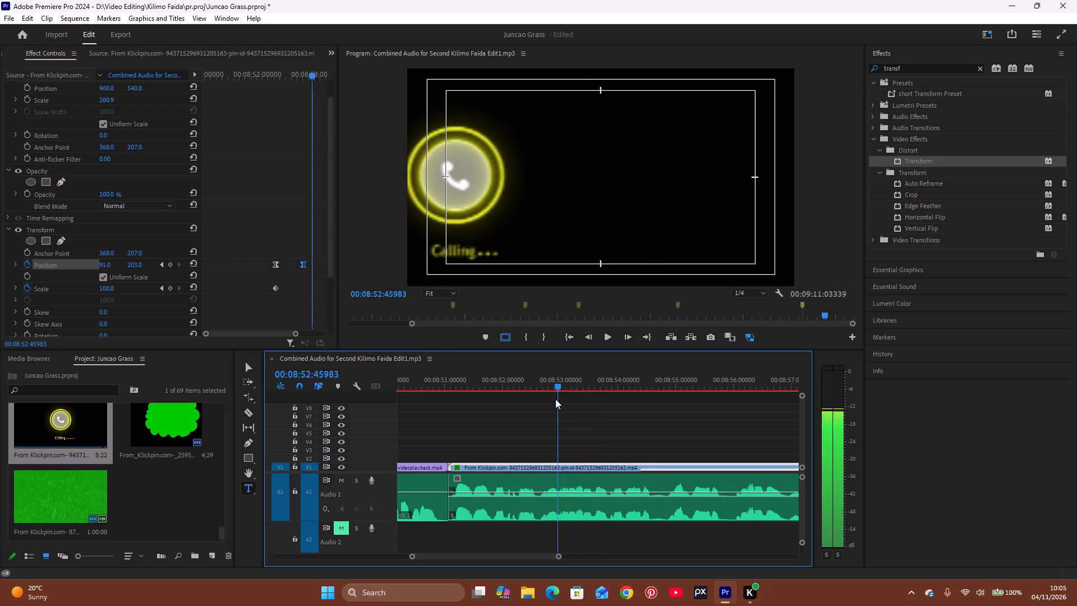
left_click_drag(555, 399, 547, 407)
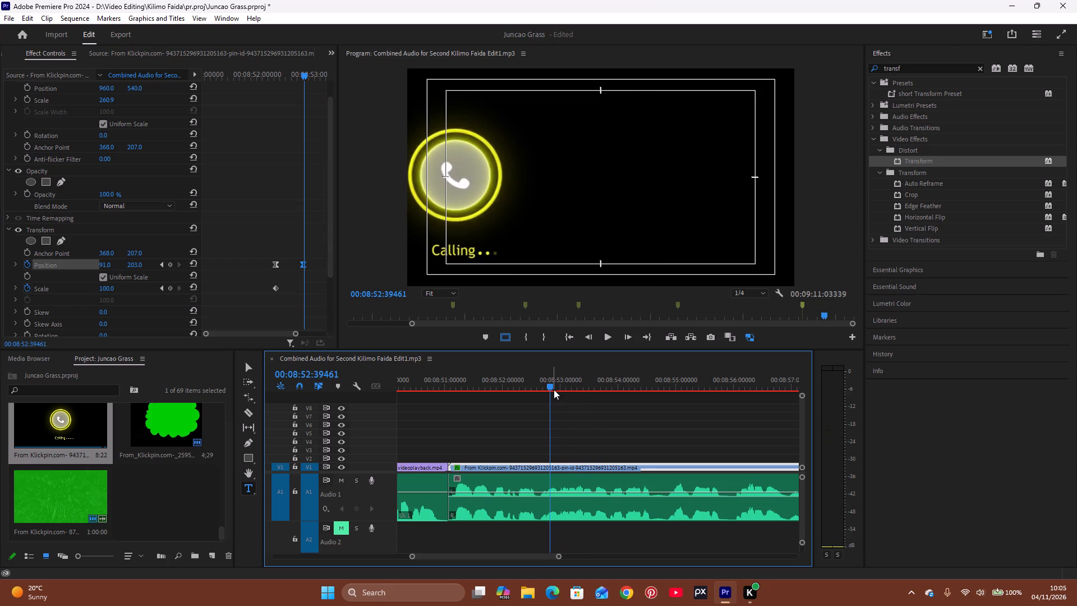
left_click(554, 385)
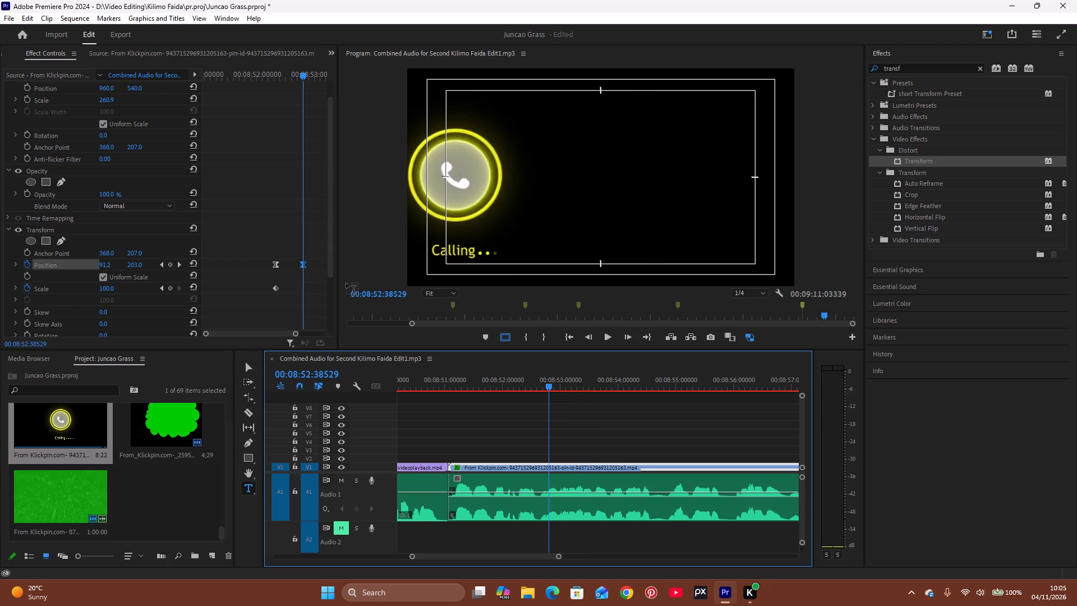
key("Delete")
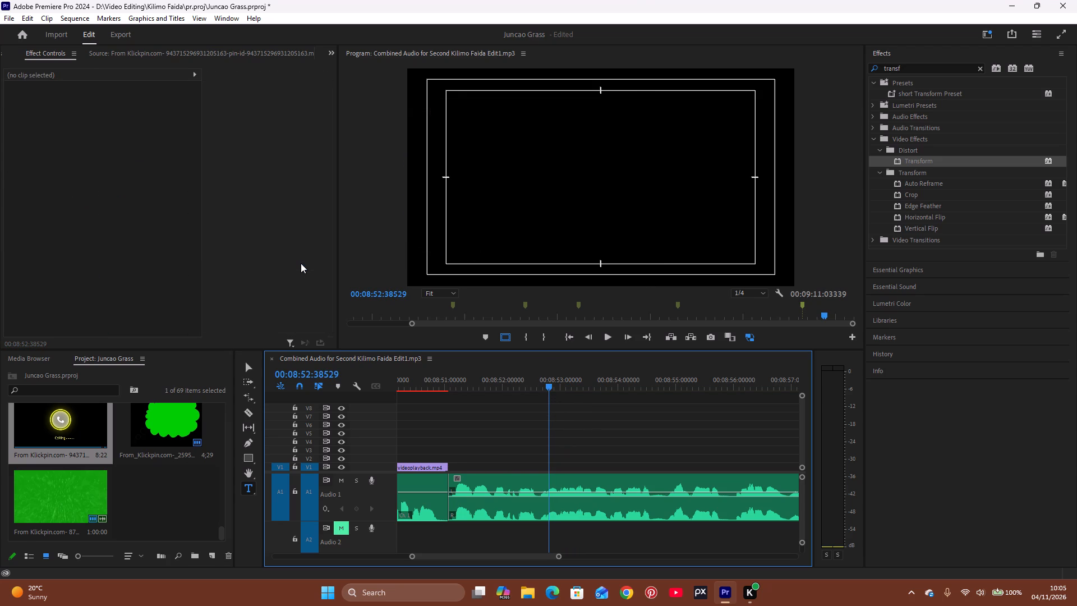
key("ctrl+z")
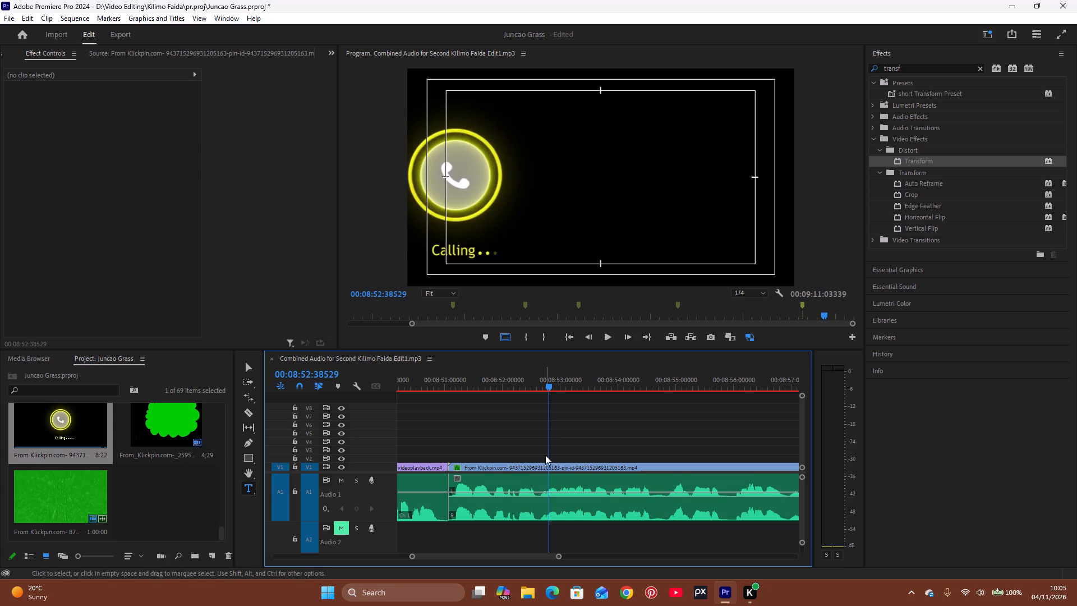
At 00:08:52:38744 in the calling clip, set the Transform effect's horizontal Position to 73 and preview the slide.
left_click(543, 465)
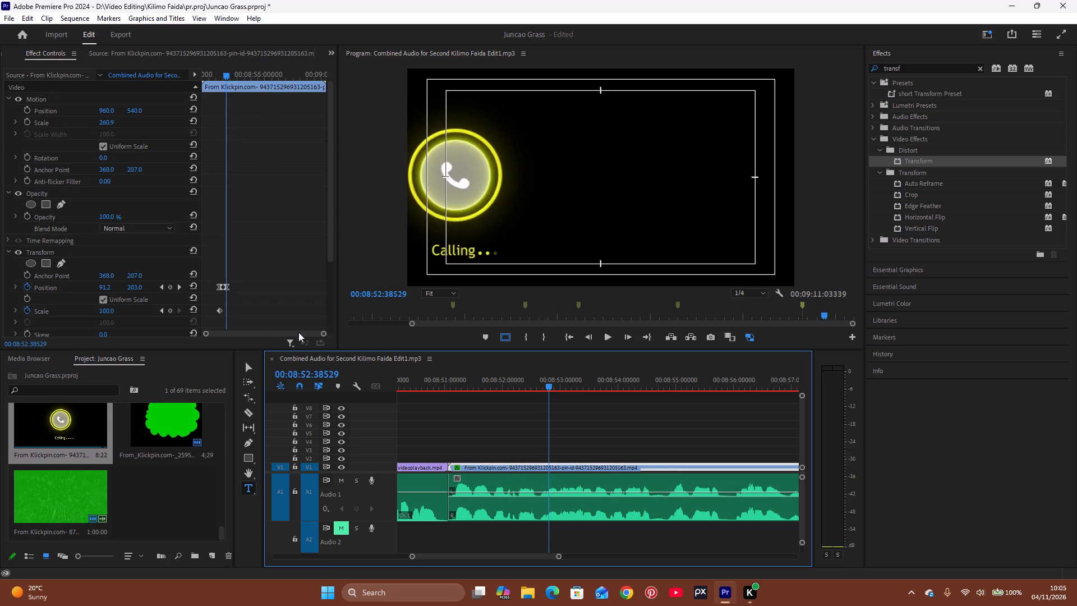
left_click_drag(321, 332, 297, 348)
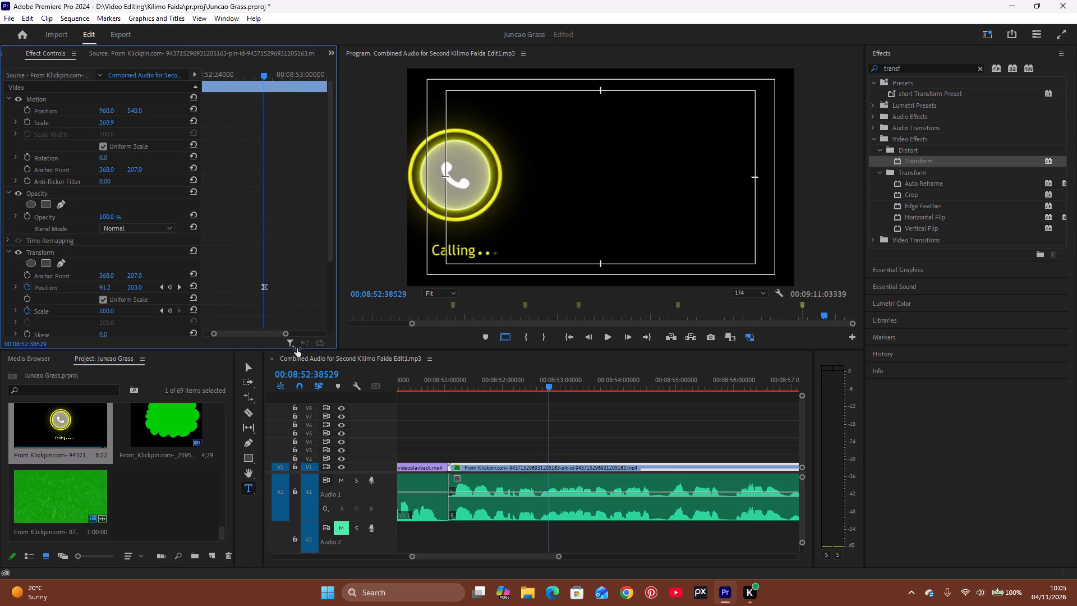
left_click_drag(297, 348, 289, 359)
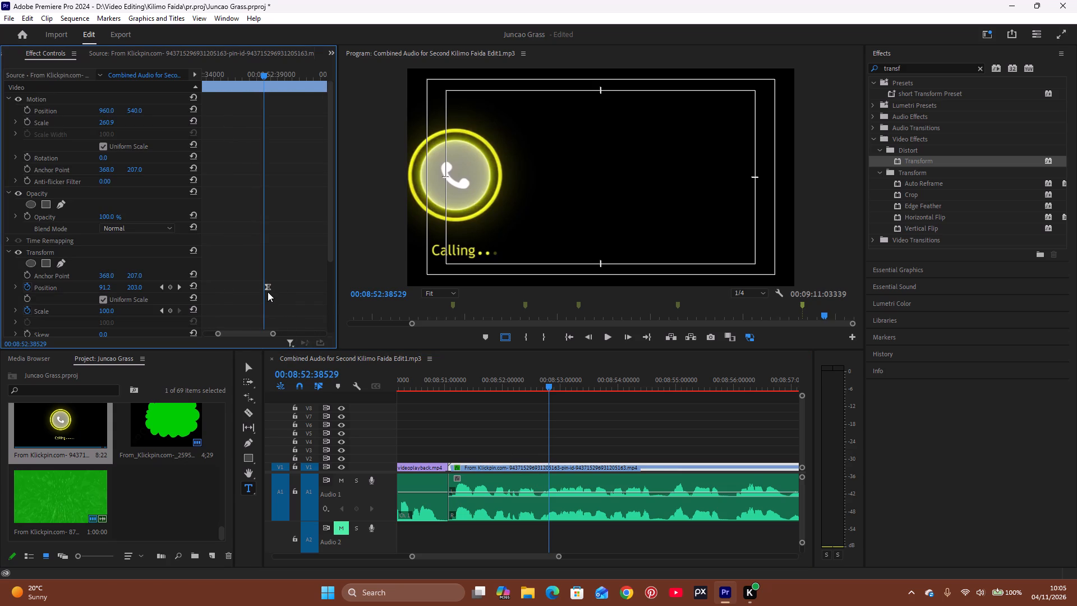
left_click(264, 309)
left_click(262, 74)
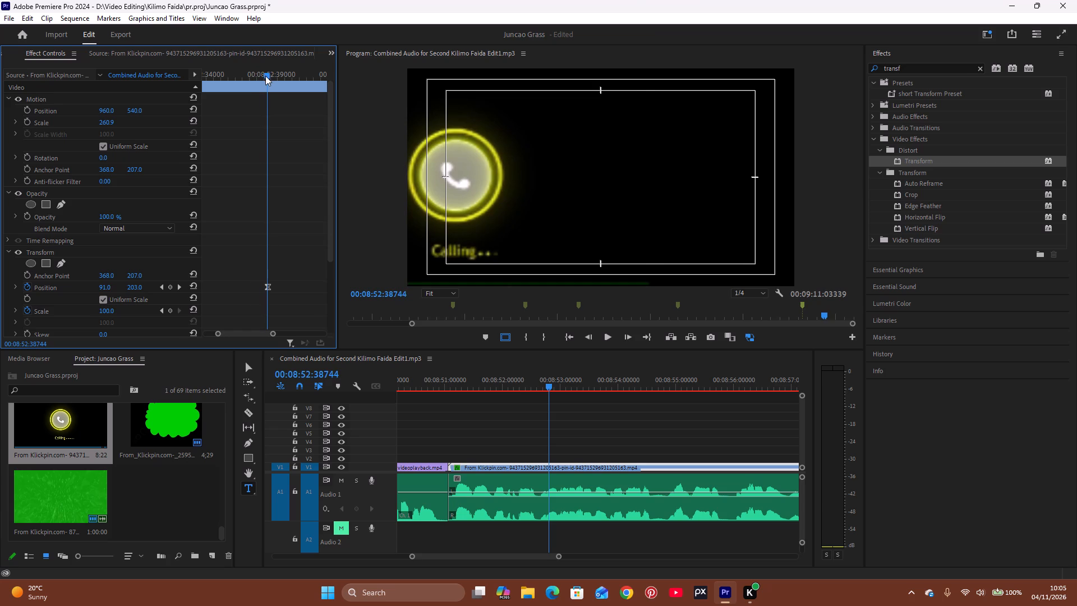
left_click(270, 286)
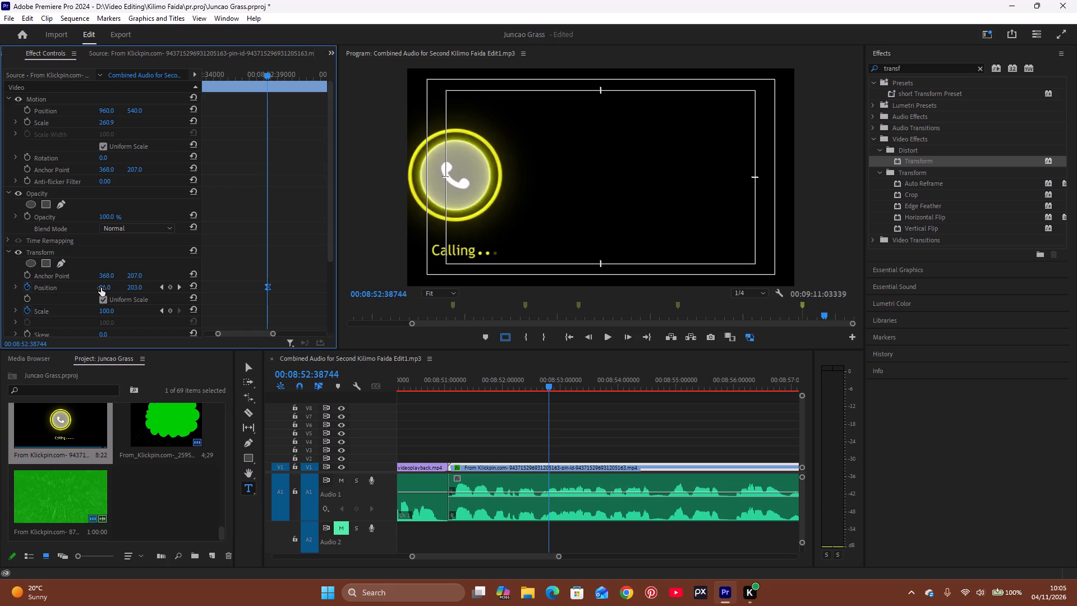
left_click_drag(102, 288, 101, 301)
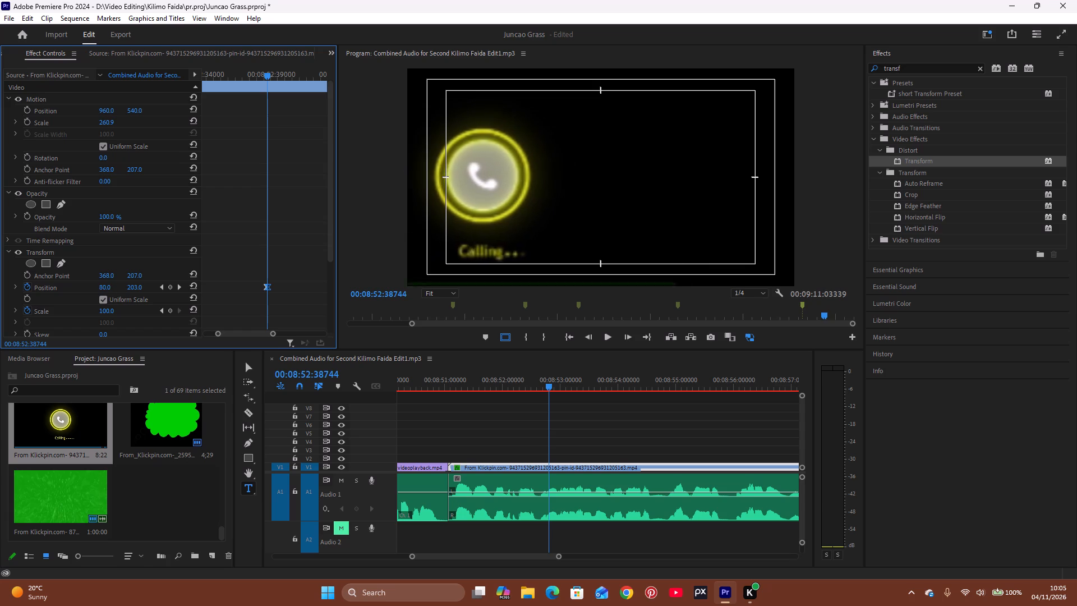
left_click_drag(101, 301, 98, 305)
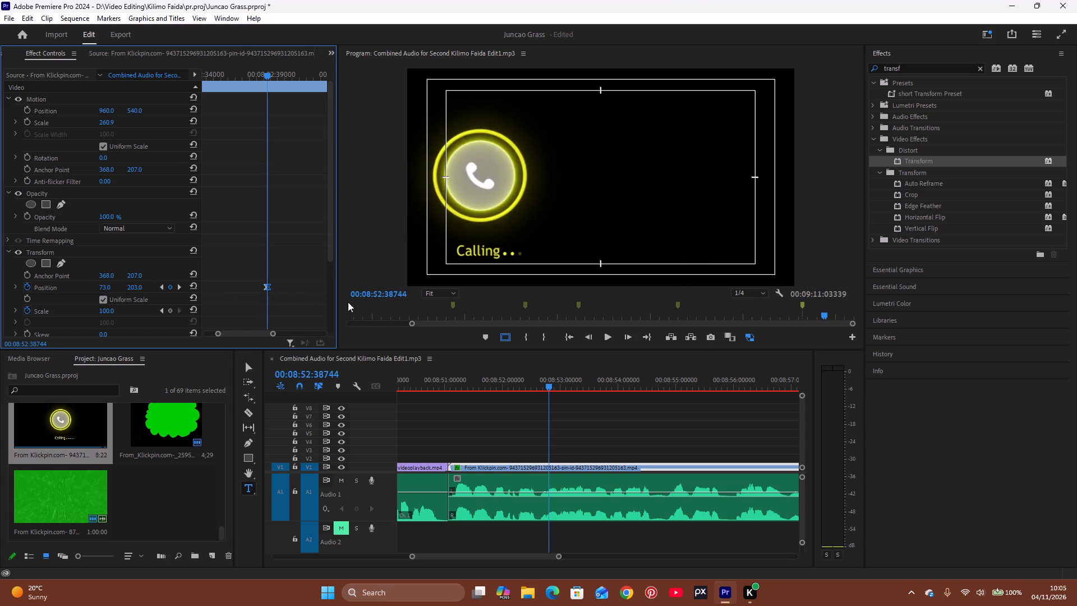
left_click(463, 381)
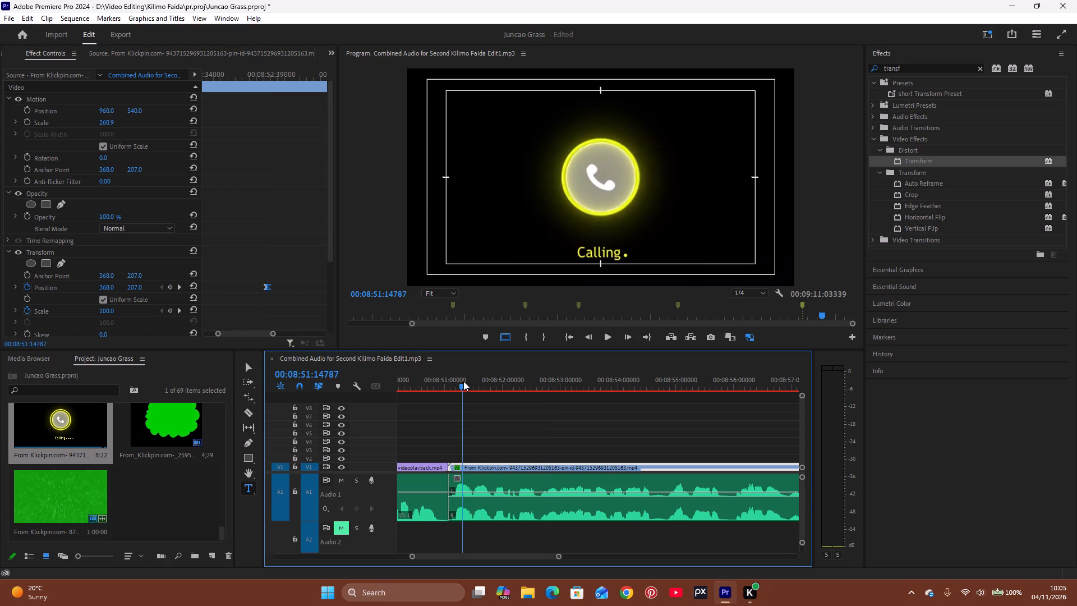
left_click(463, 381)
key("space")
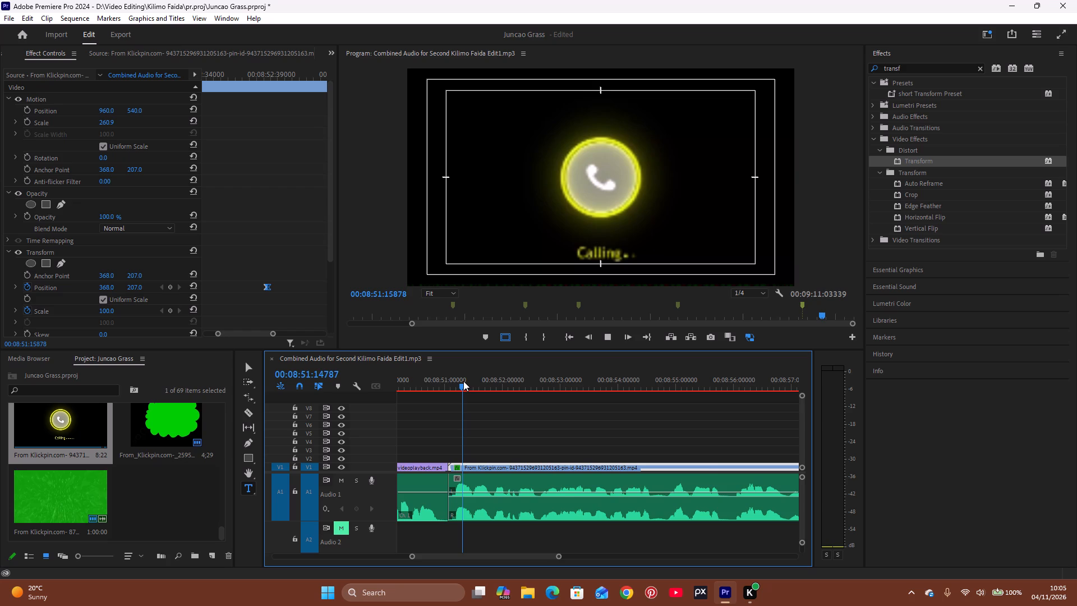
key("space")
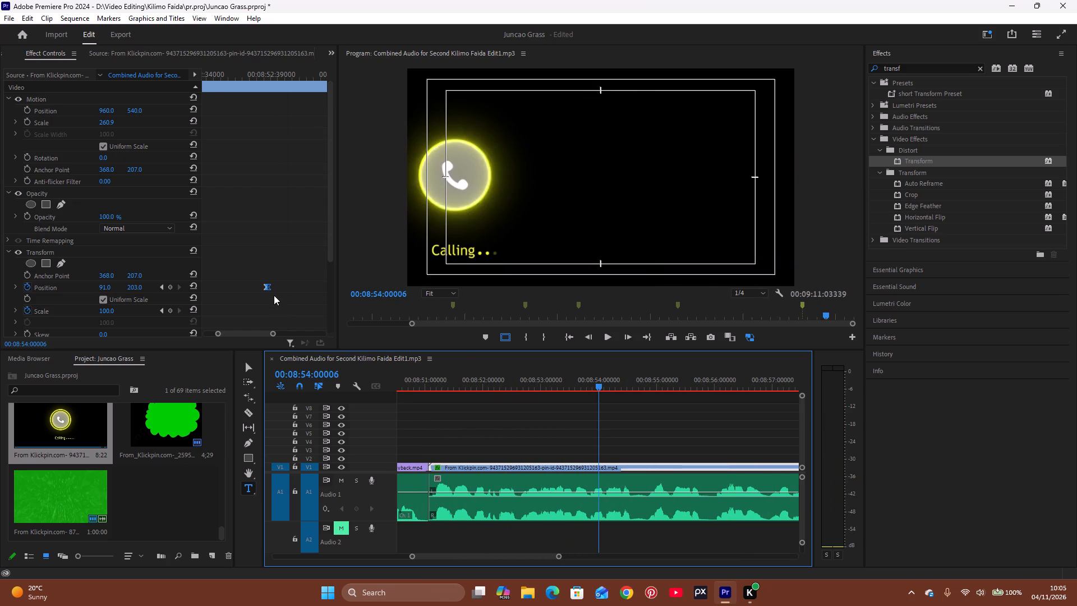
Delete both closely spaced end Position keyframes of the Transform effect, with the playhead at 00:08:52:38561.
left_click_drag(275, 332, 289, 334)
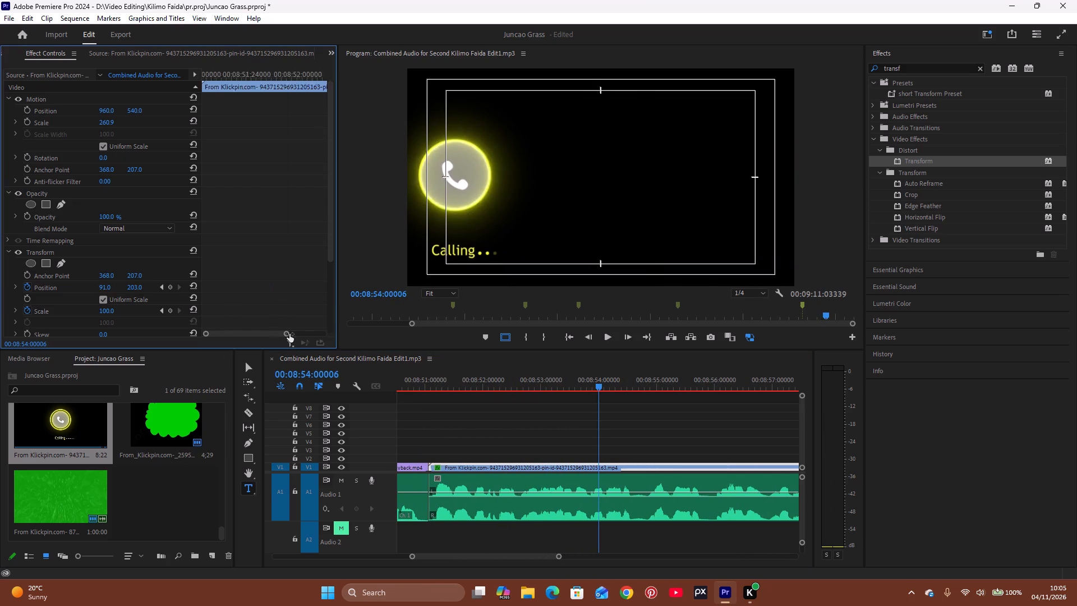
left_click_drag(289, 334, 294, 338)
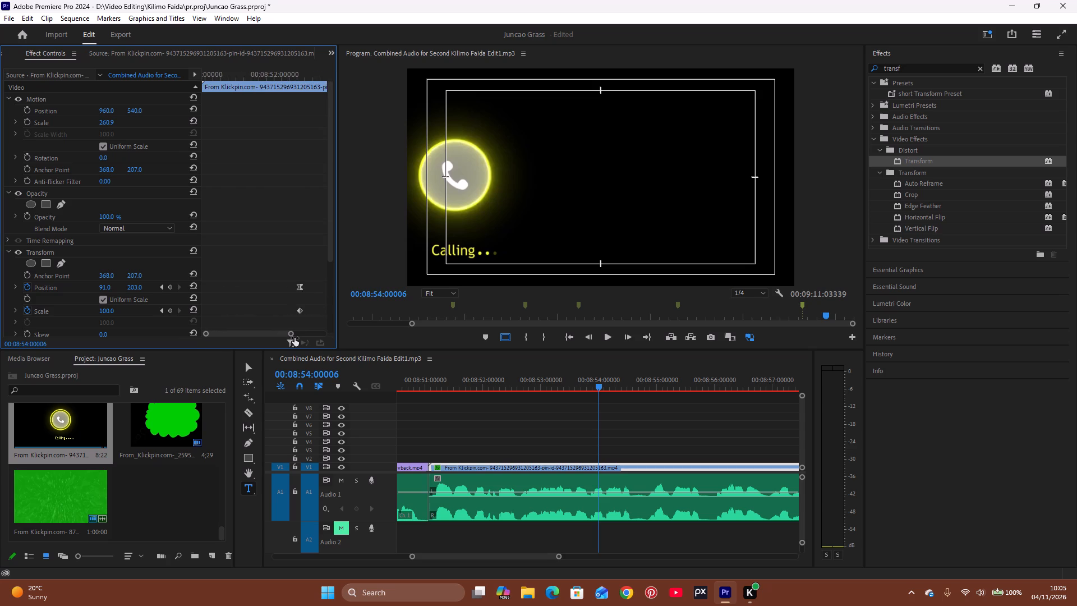
left_click_drag(294, 338, 297, 339)
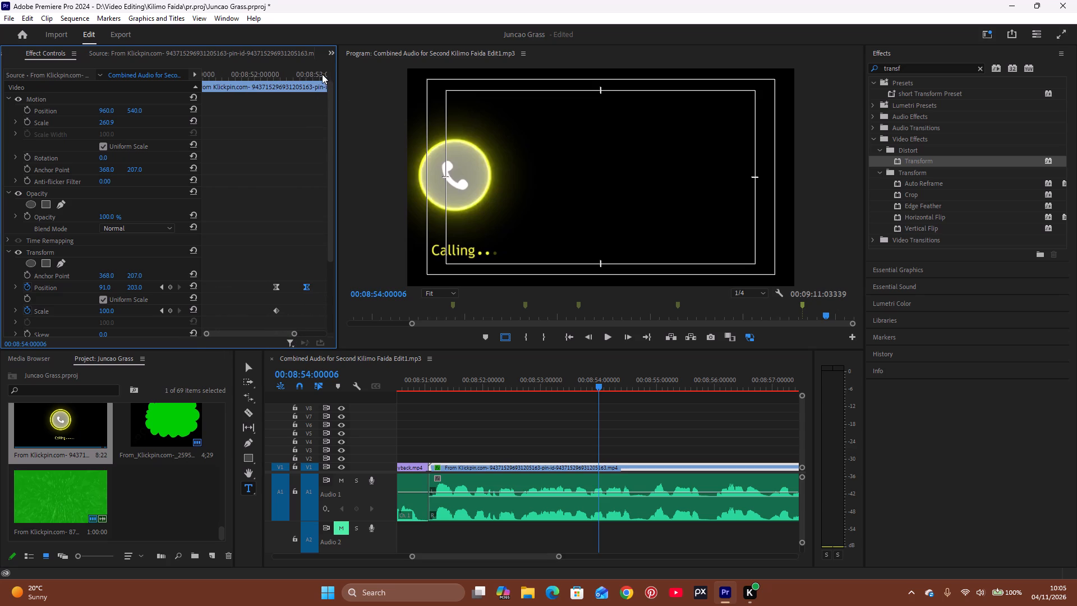
left_click(311, 72)
left_click_drag(296, 334, 283, 351)
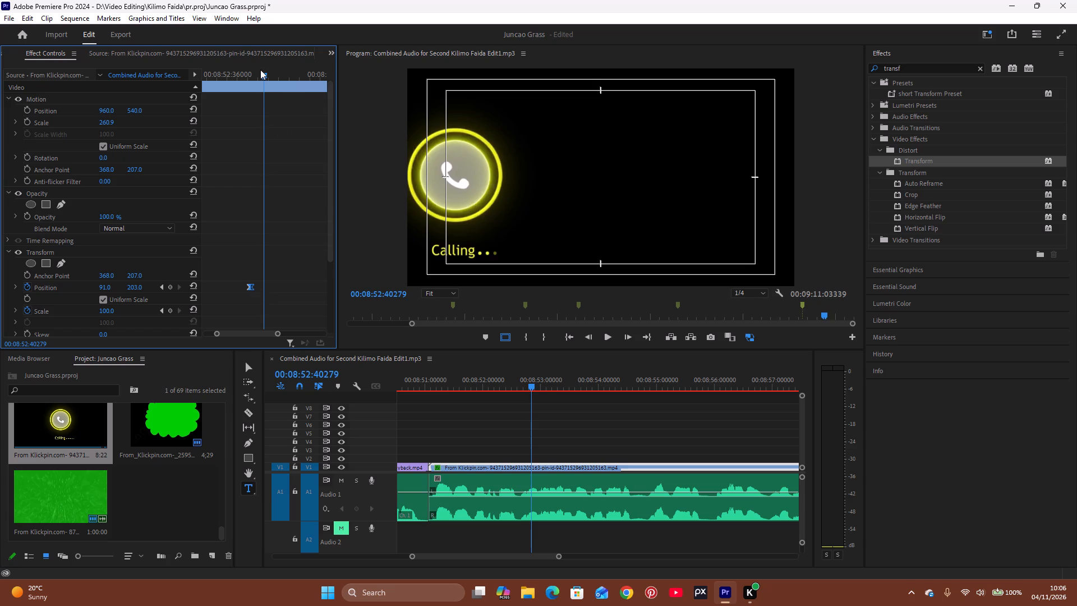
left_click_drag(260, 70, 250, 100)
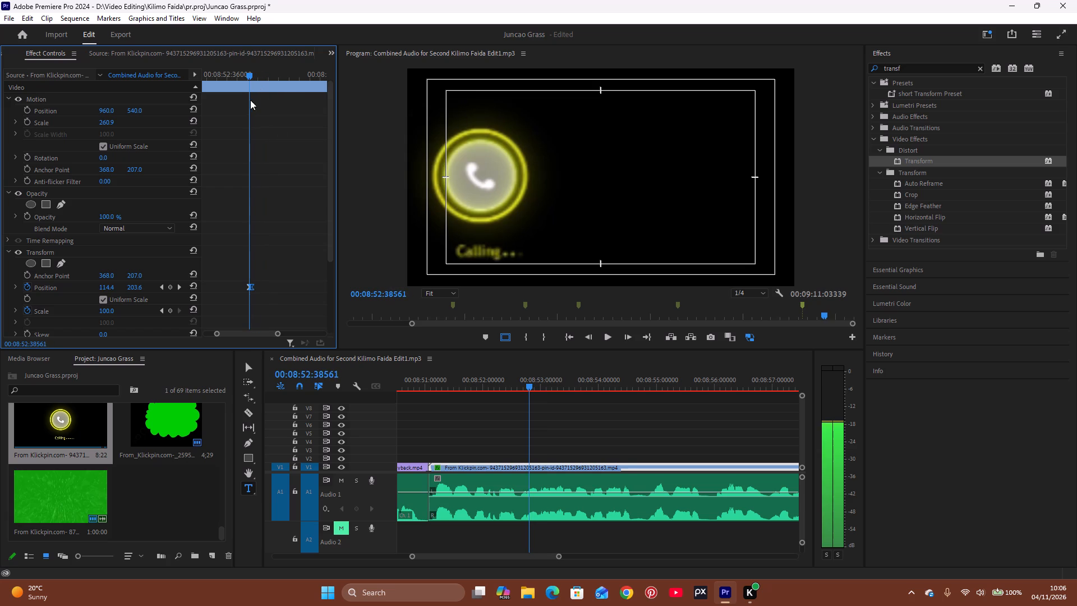
left_click_drag(250, 100, 250, 104)
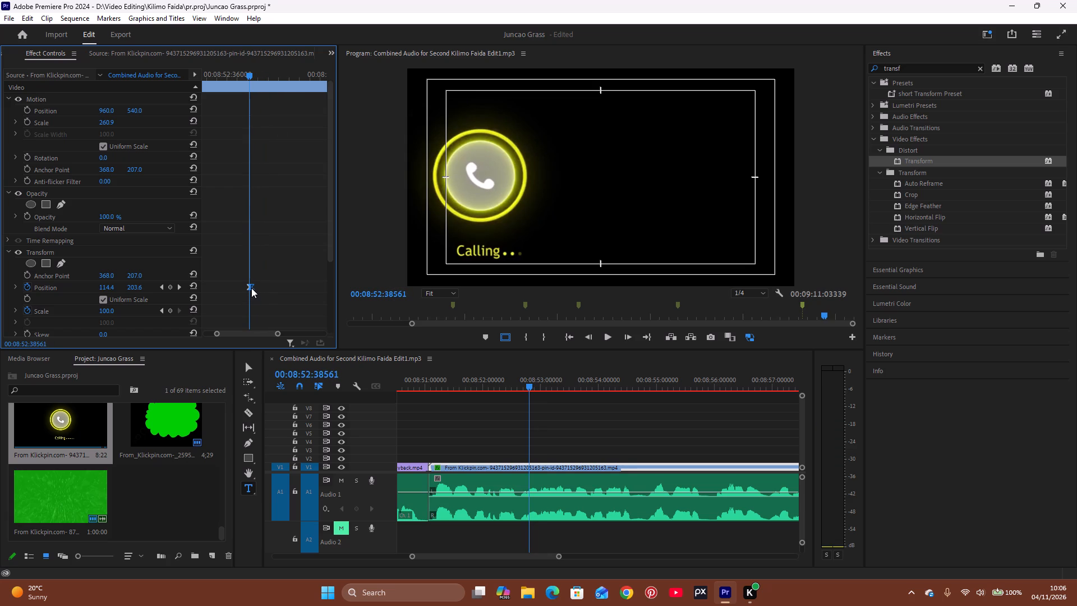
left_click(251, 288)
key("Delete")
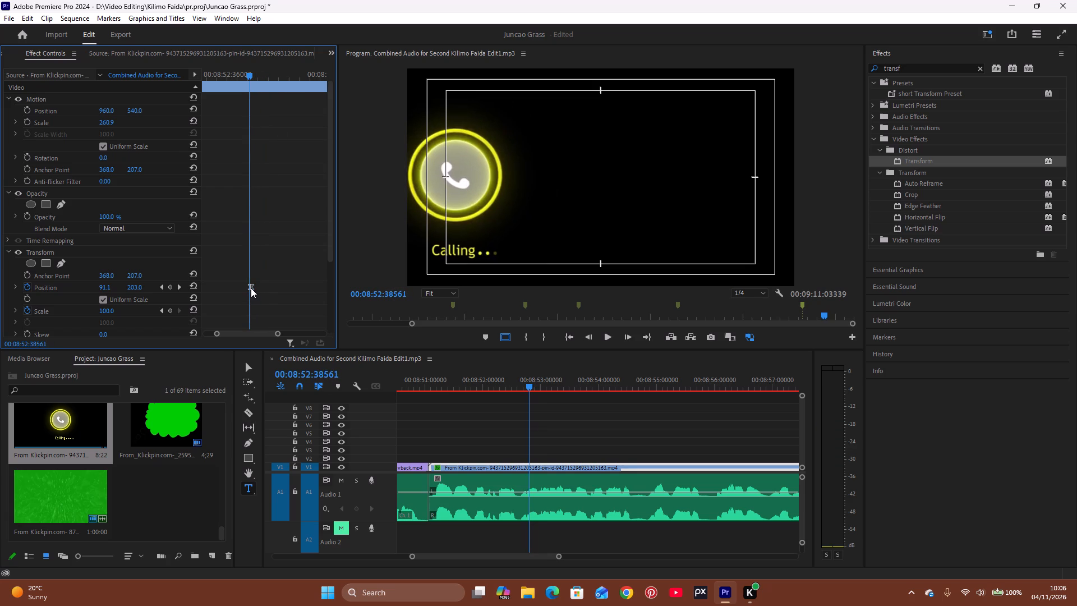
key("Delete")
left_click(251, 288)
key("Delete")
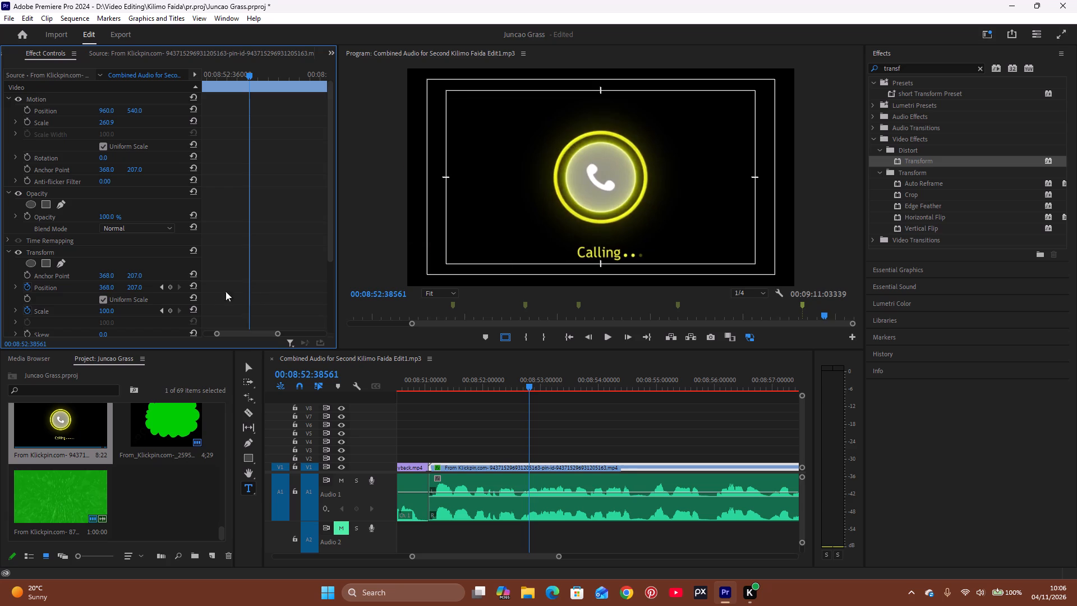
At 00:08:52:38561, keyframe the end of the Transform animation with Position 104, 196 and Scale 86.
left_click_drag(137, 289, 140, 285)
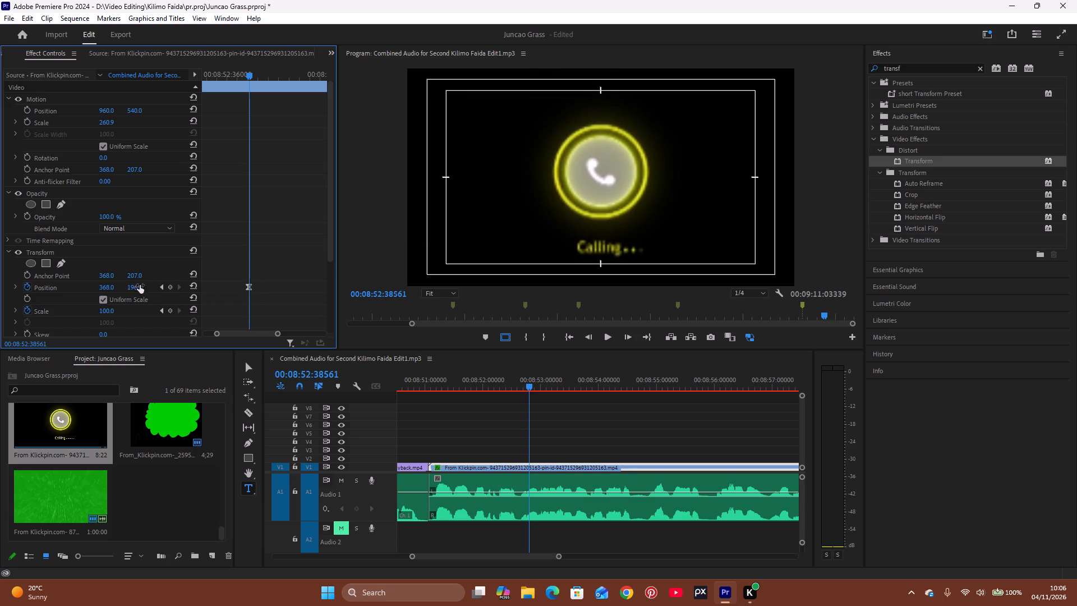
left_click_drag(140, 285, 131, 279)
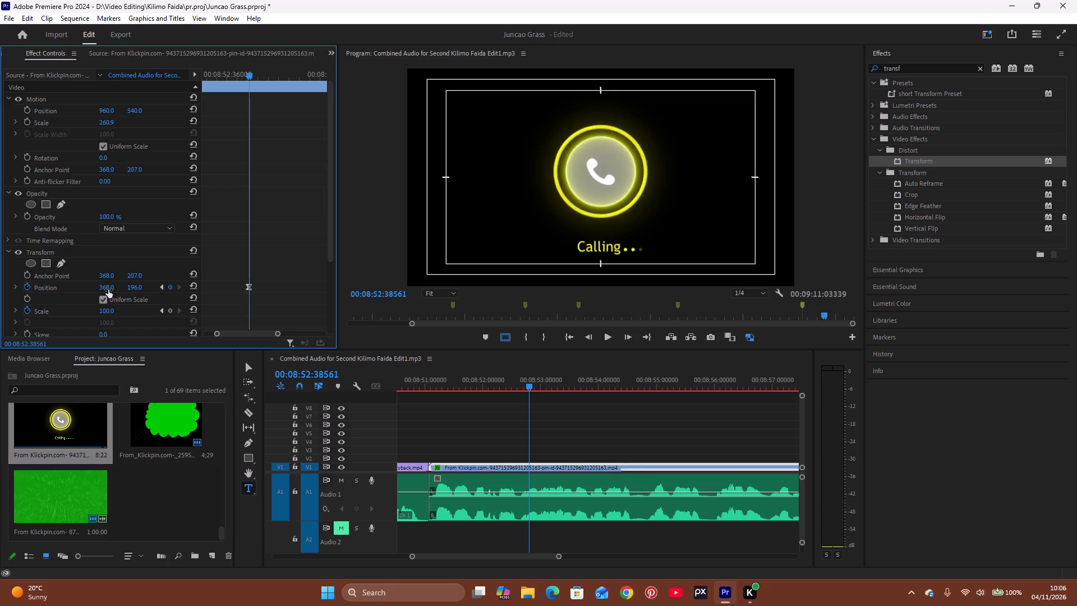
left_click_drag(108, 290, 82, 296)
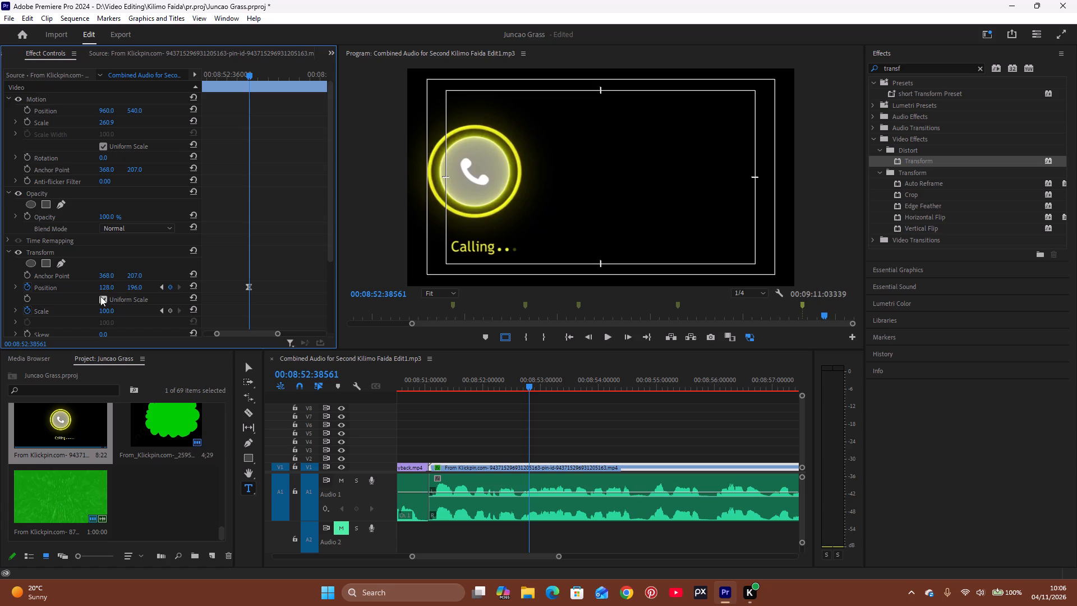
left_click_drag(107, 287, 95, 296)
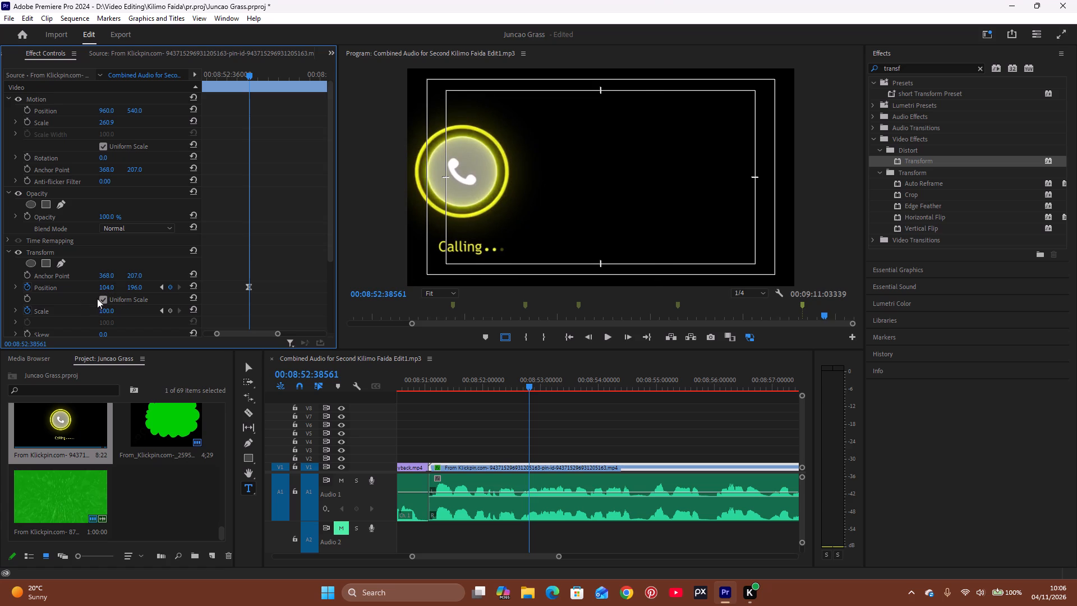
left_click_drag(104, 311, 99, 319)
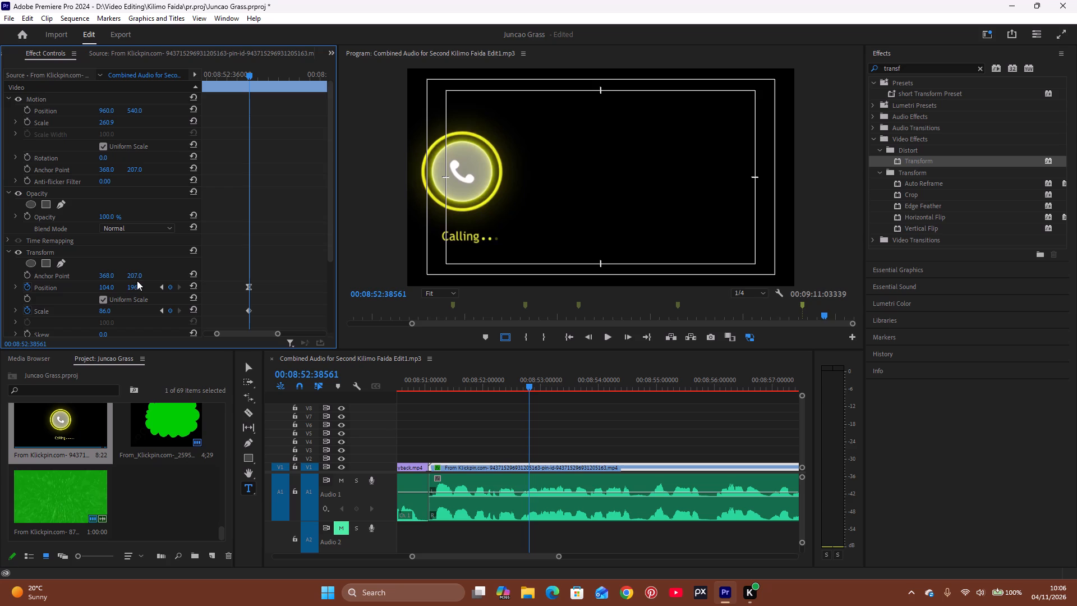
Set the Transform effect's Position to 96, 204 at the end keyframe of the calling clip.
left_click_drag(137, 276, 130, 282)
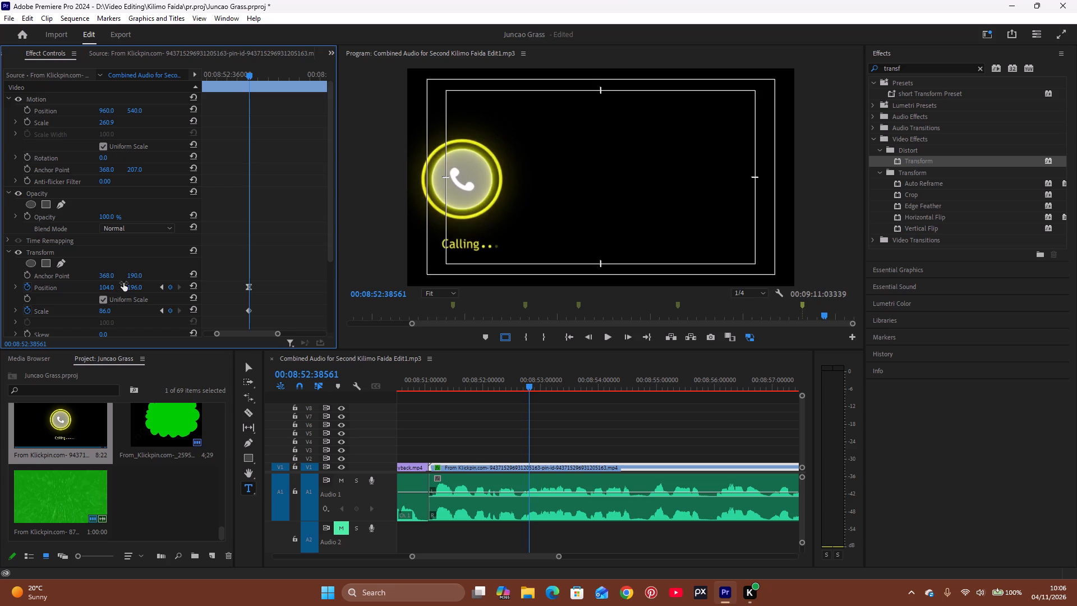
key("ctrl+z")
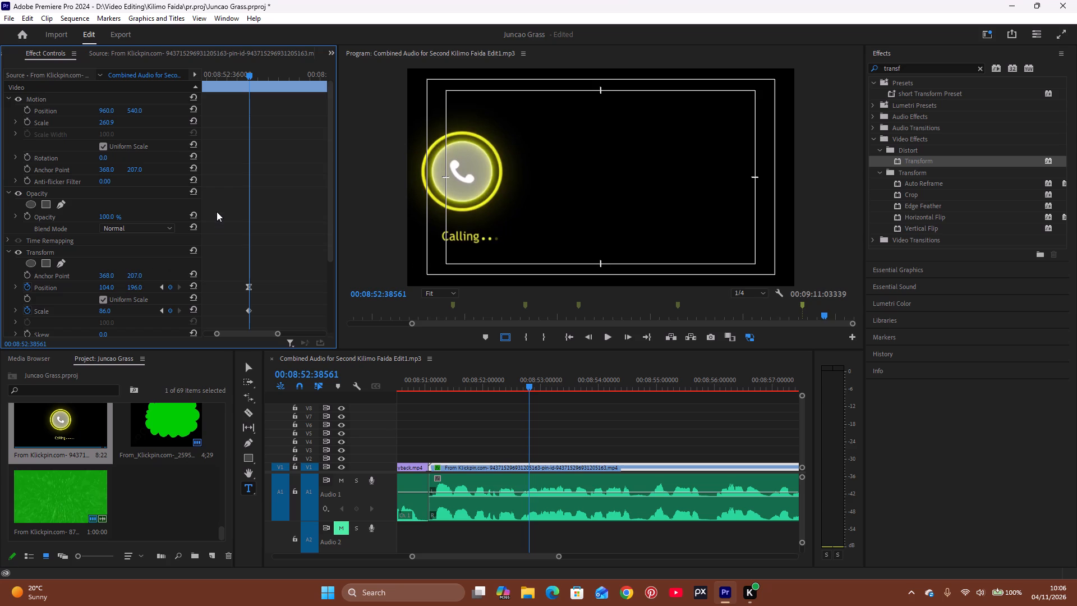
left_click(135, 289)
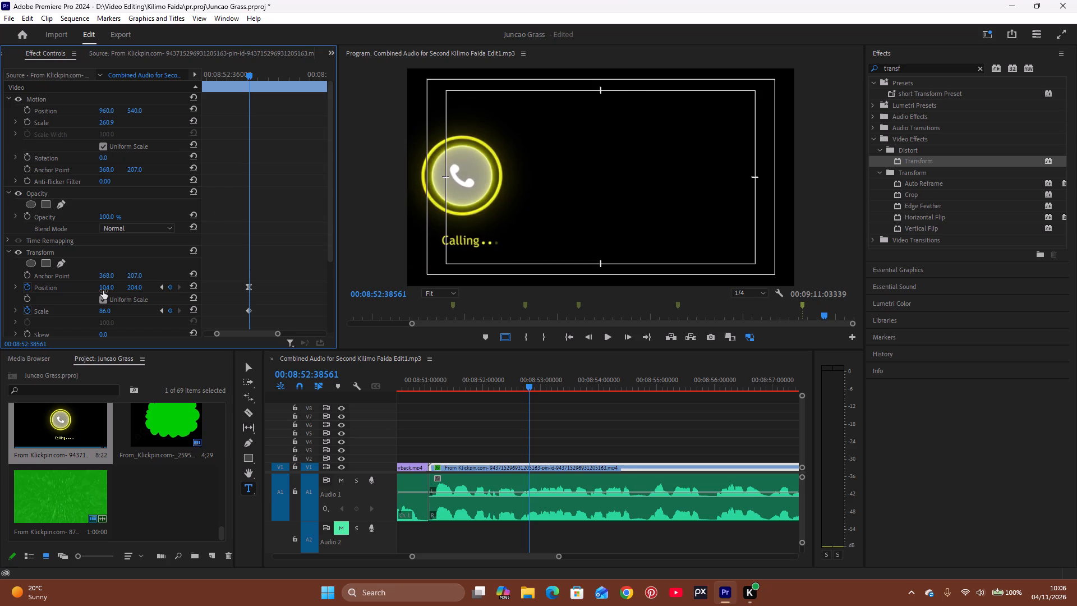
left_click_drag(108, 289, 103, 289)
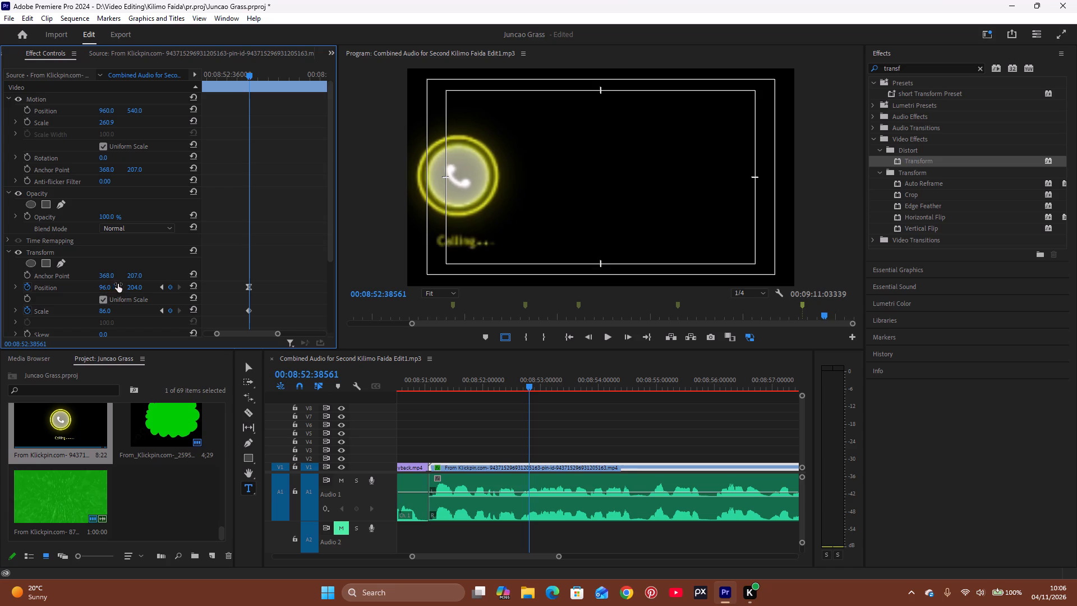
Apply Ease Out to the end Scale keyframe of the Transform effect.
left_click(247, 308)
right_click(249, 308)
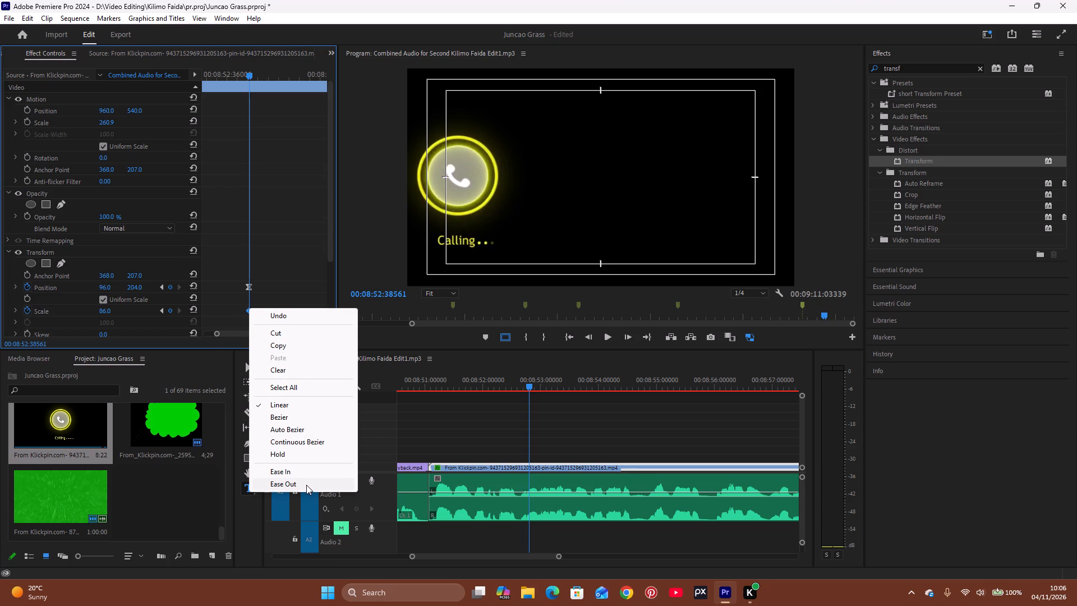
left_click(306, 485)
Play back the start of the calling clip to review the phone graphic's slide and shrink animation.
left_click_drag(498, 386, 439, 398)
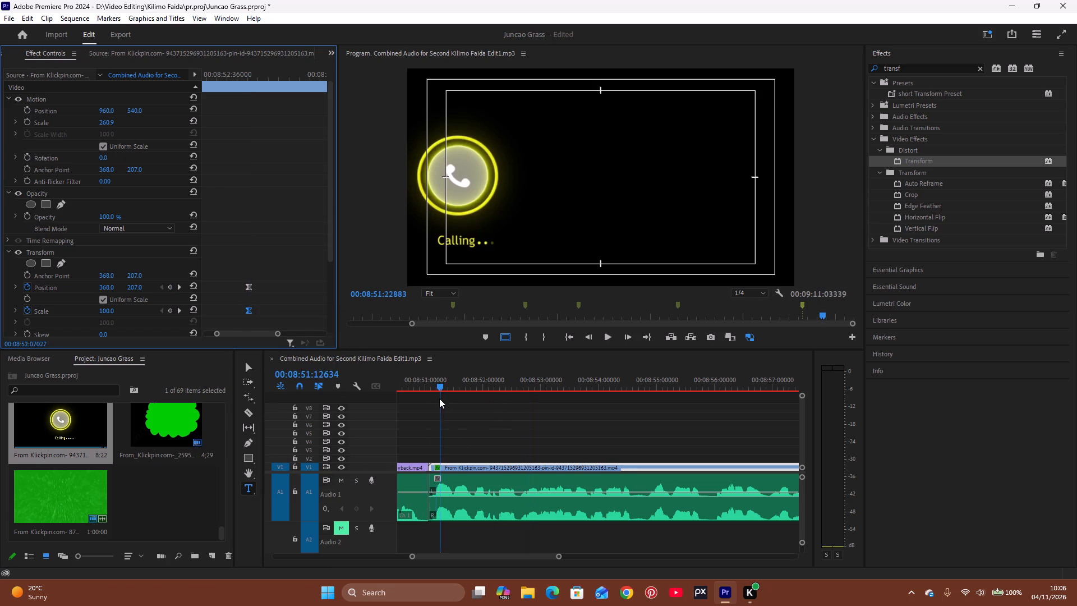
left_click_drag(439, 398, 412, 413)
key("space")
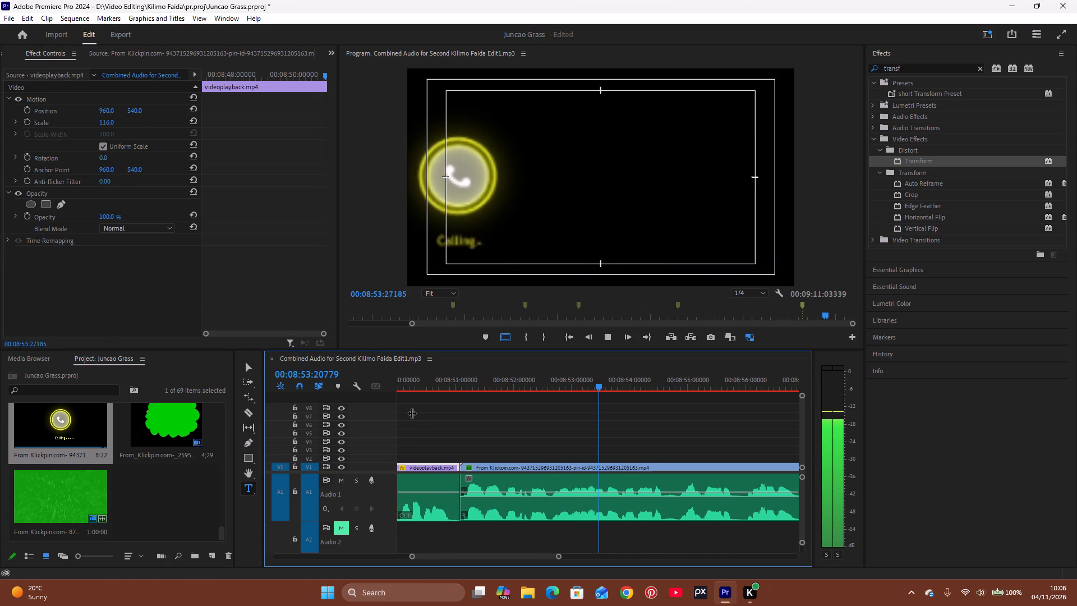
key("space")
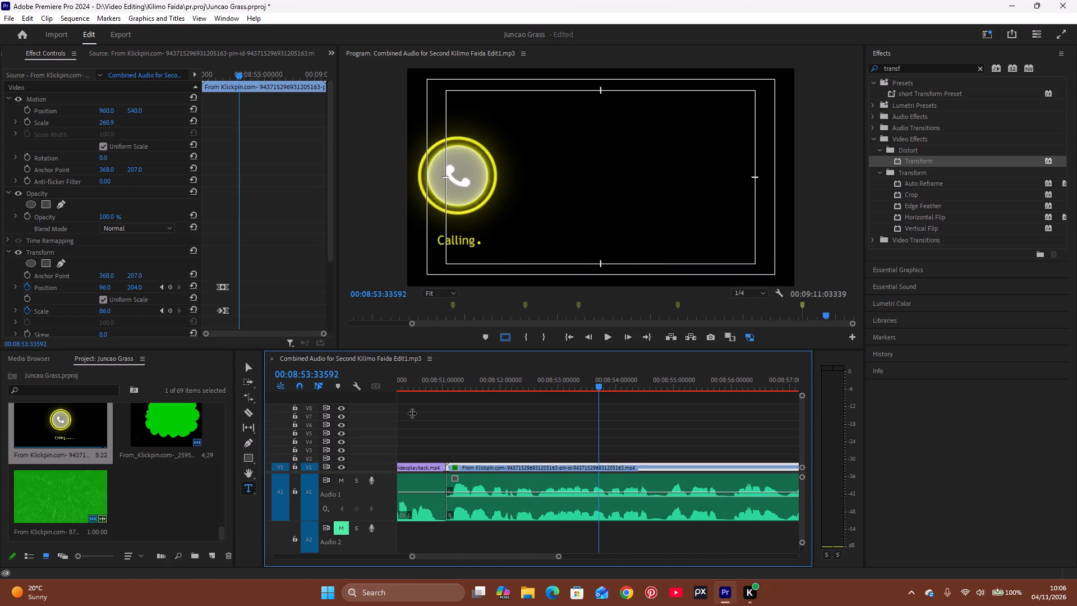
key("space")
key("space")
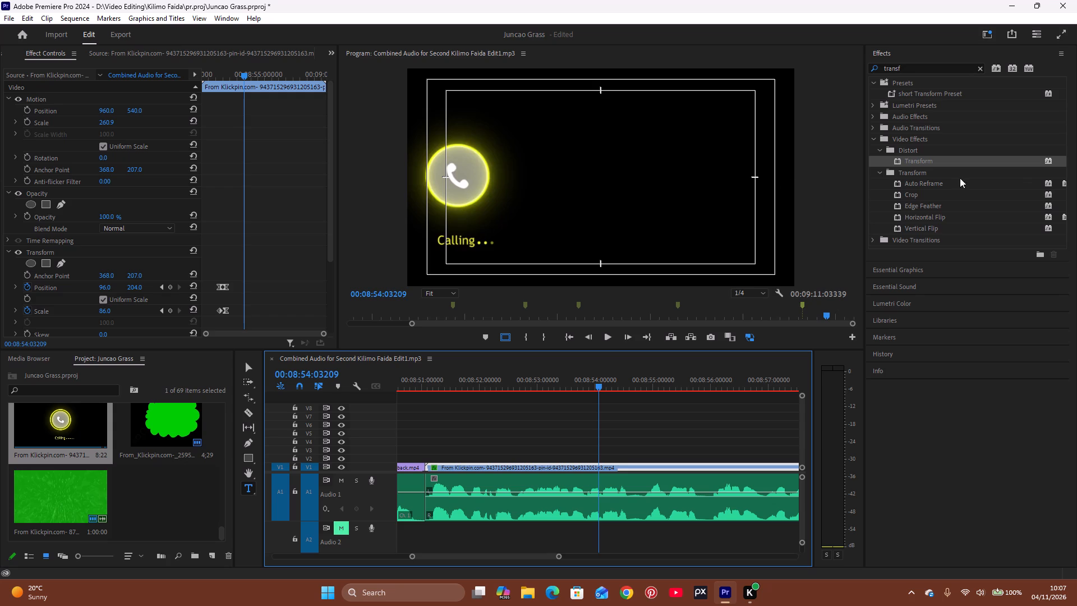
left_click(517, 370)
left_click(510, 387)
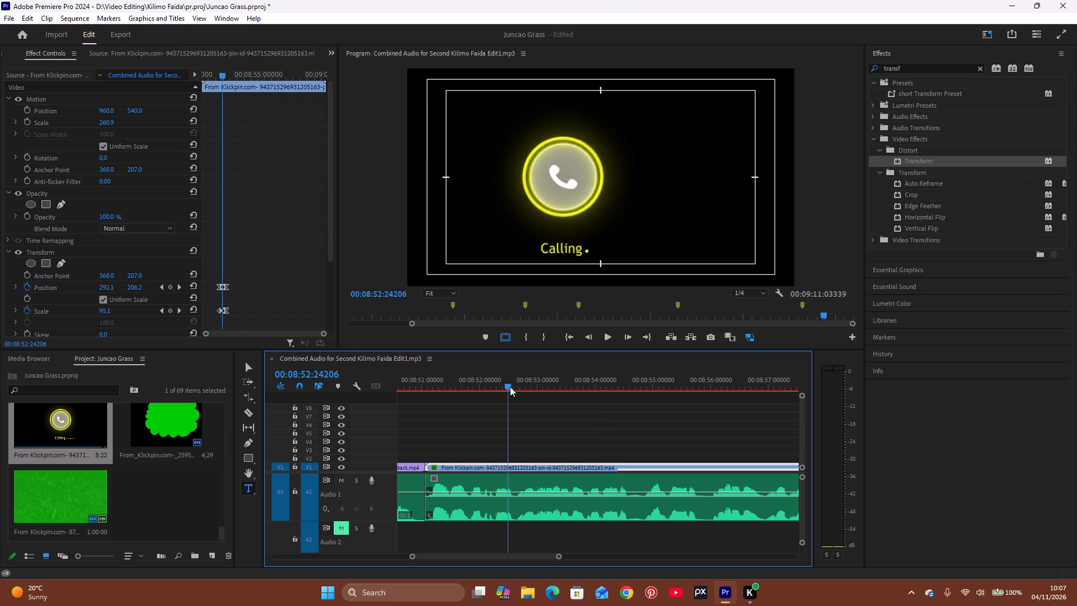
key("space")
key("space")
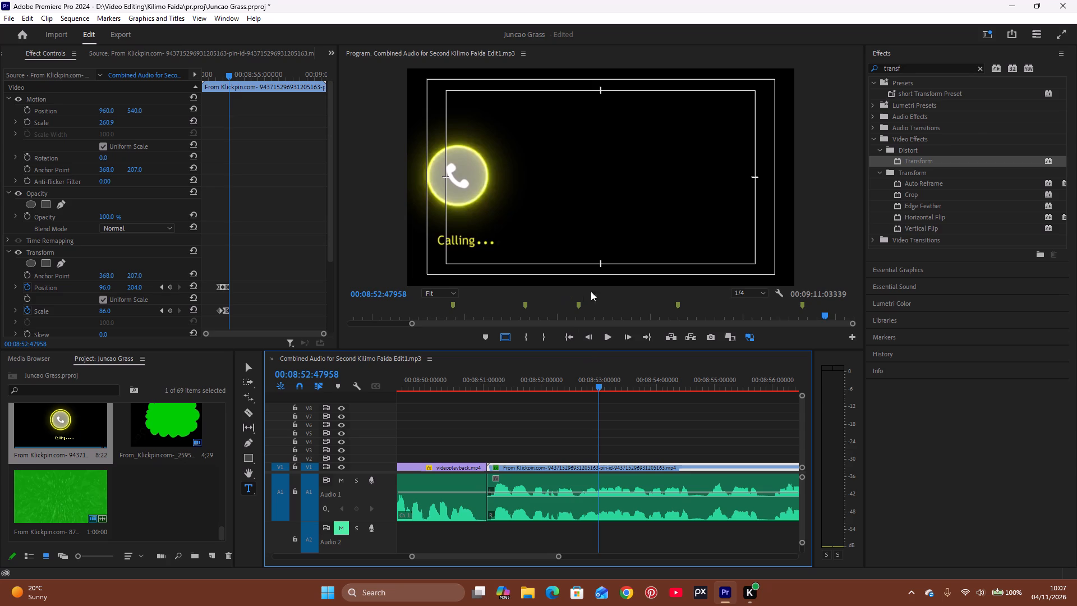
Add a new horizontal text layer above the calling clip, starting at 00:08:52:43766 where the phone graphic's slide has ended.
left_click(917, 270)
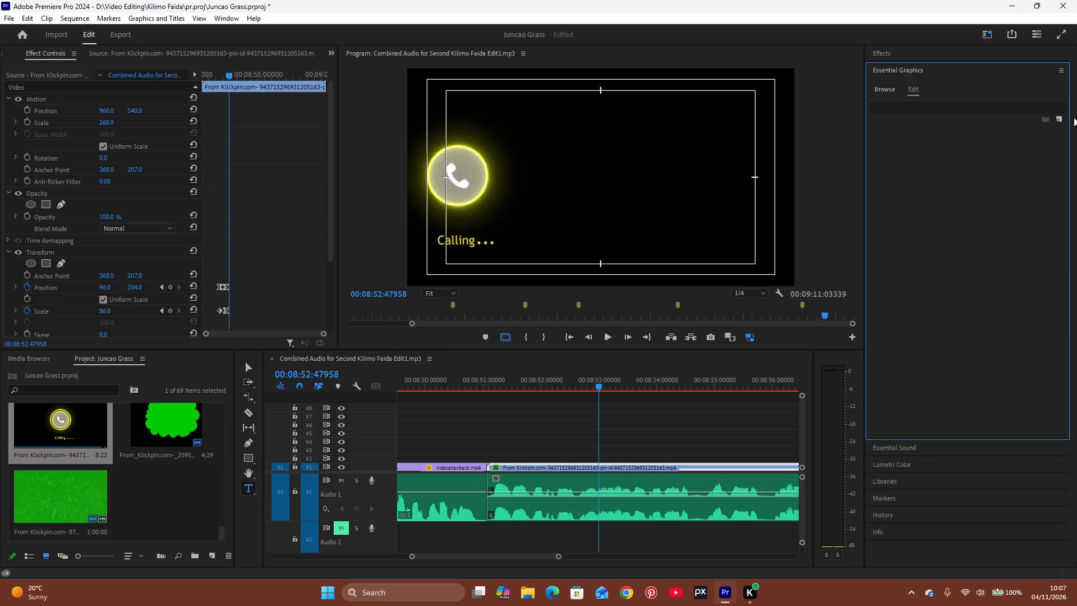
left_click_drag(560, 387, 556, 388)
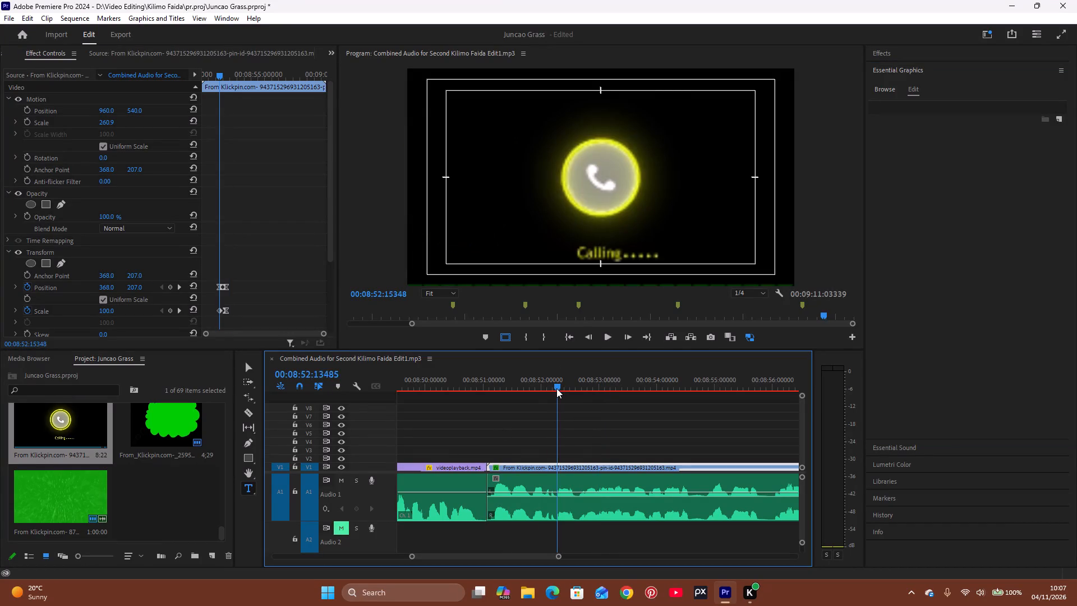
left_click_drag(556, 388, 573, 380)
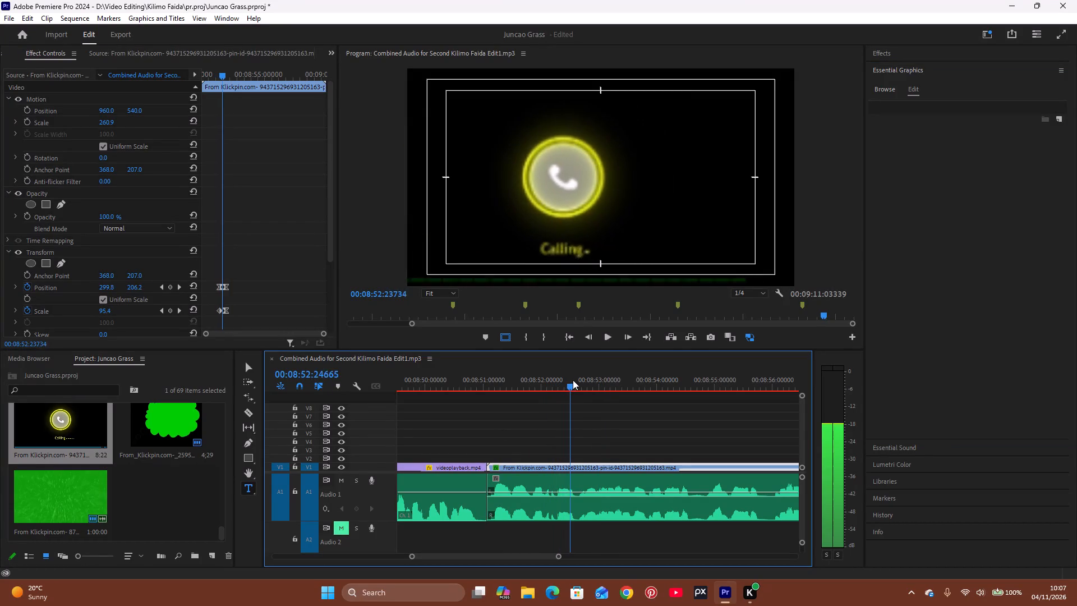
left_click_drag(573, 380, 599, 359)
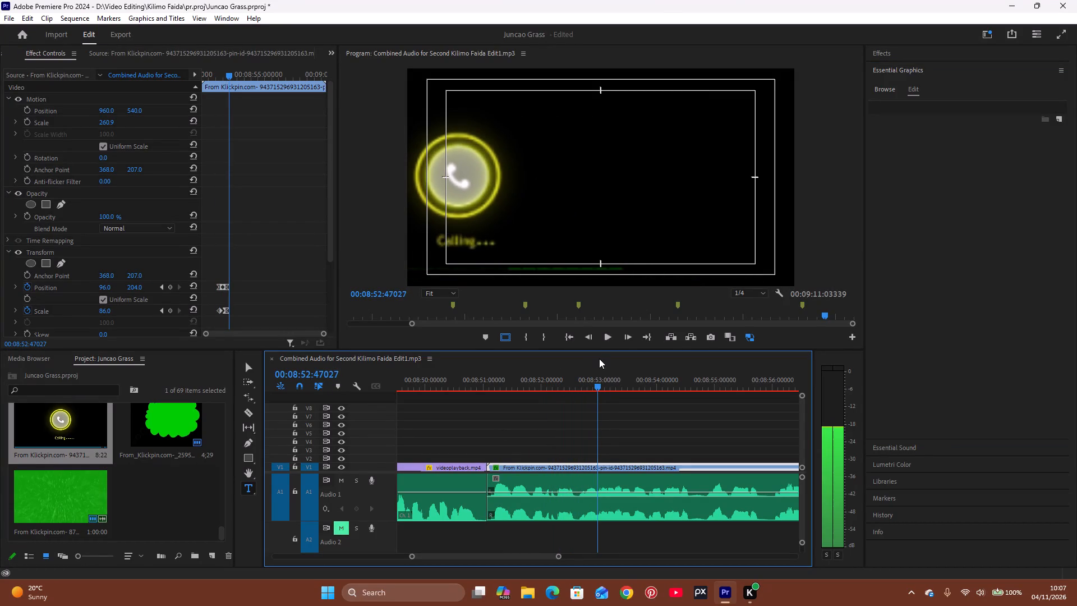
left_click_drag(599, 359, 598, 368)
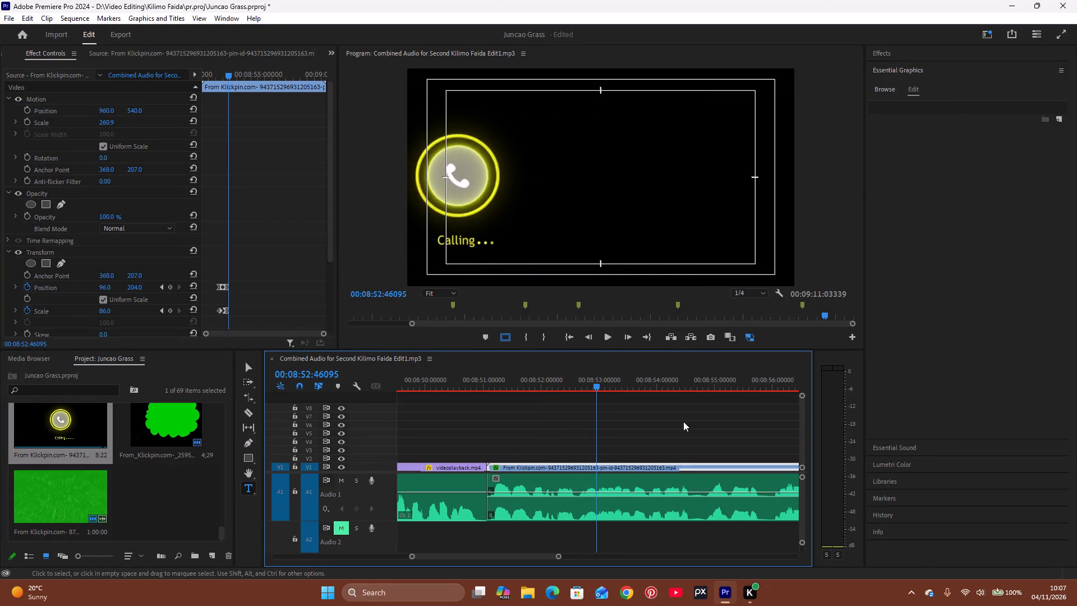
left_click_drag(600, 383, 597, 387)
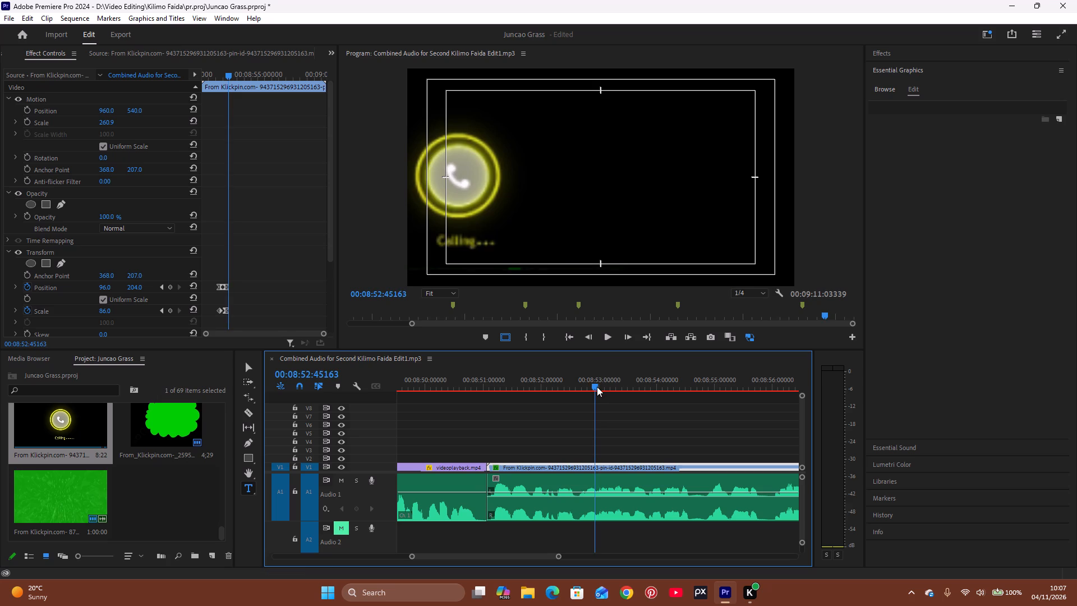
left_click_drag(597, 387, 590, 411)
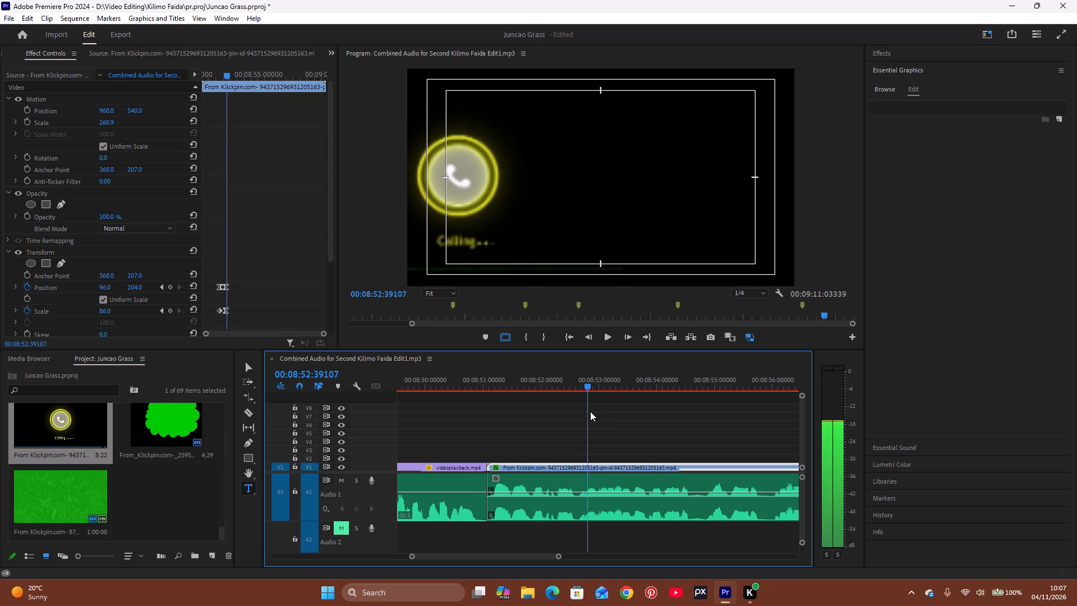
left_click_drag(590, 411, 595, 406)
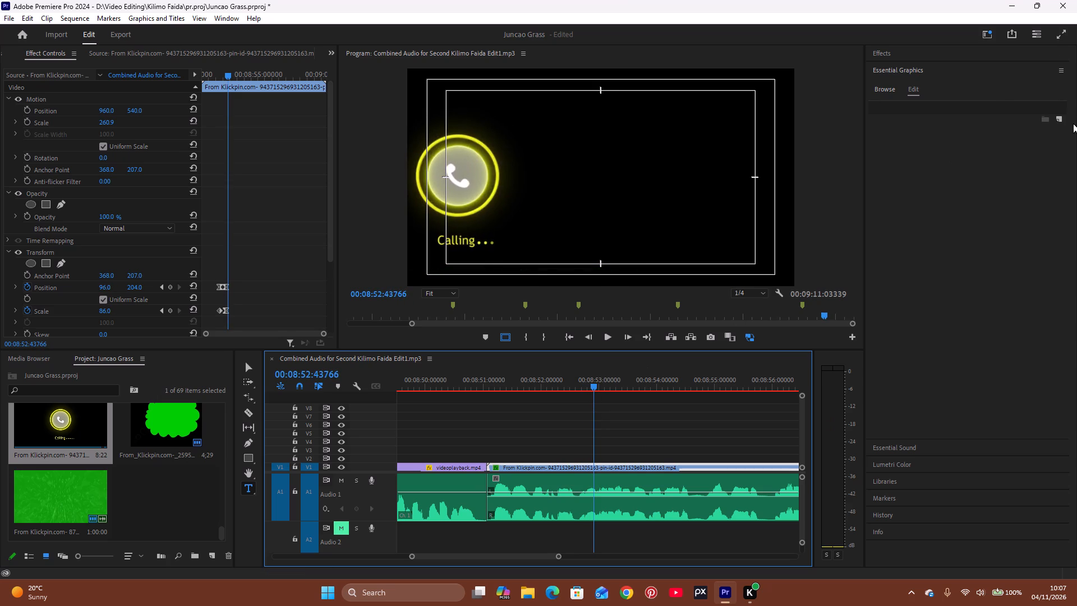
left_click(1060, 118)
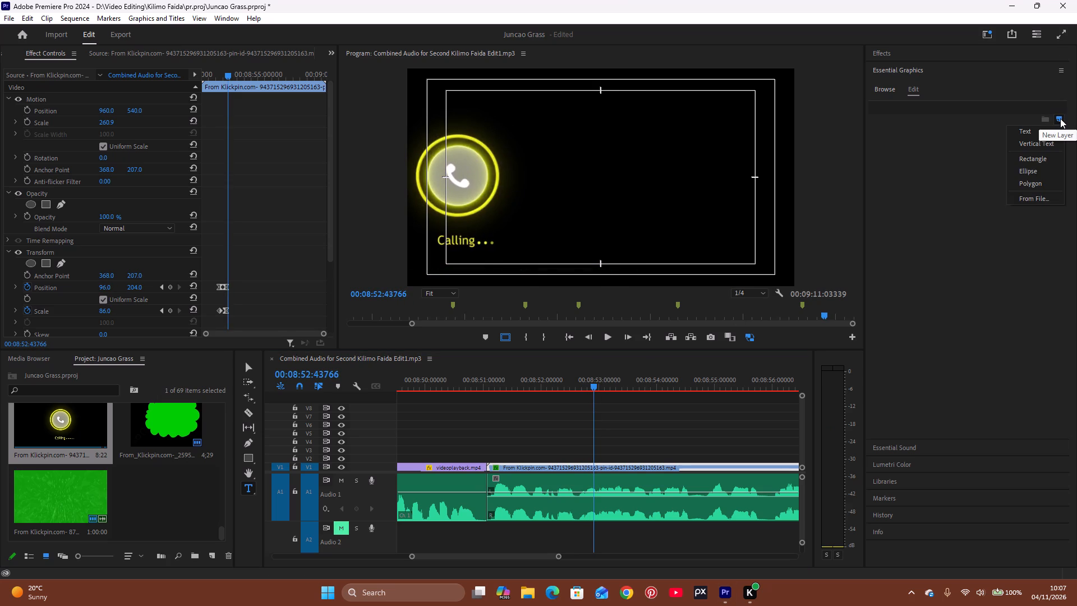
left_click(1035, 130)
Set the new text layer's font size to 205 and replace its placeholder text with 07.
double_click(663, 160)
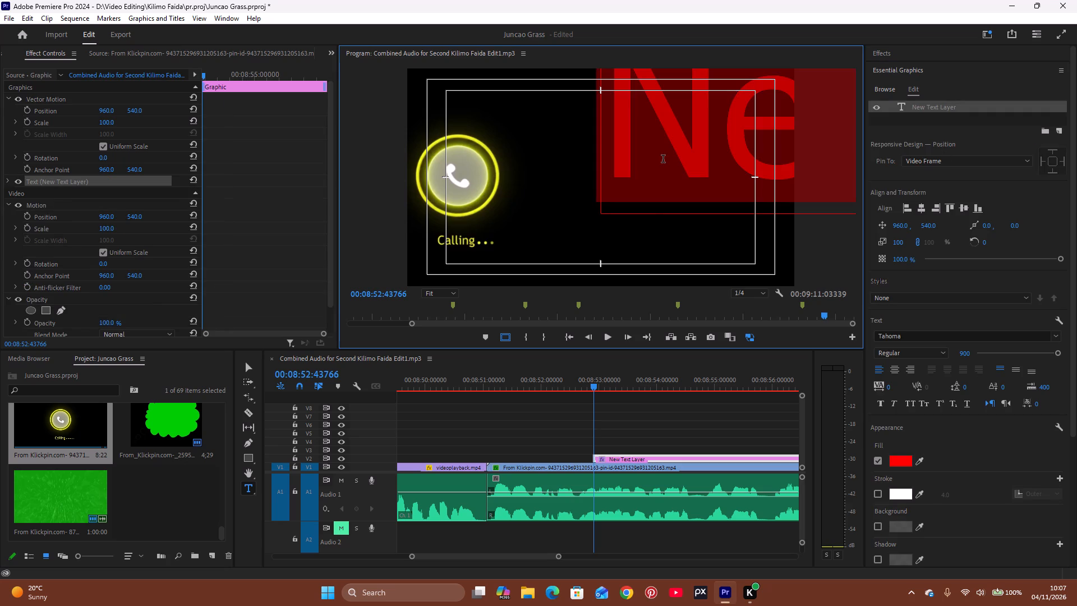
key("ctrl+a")
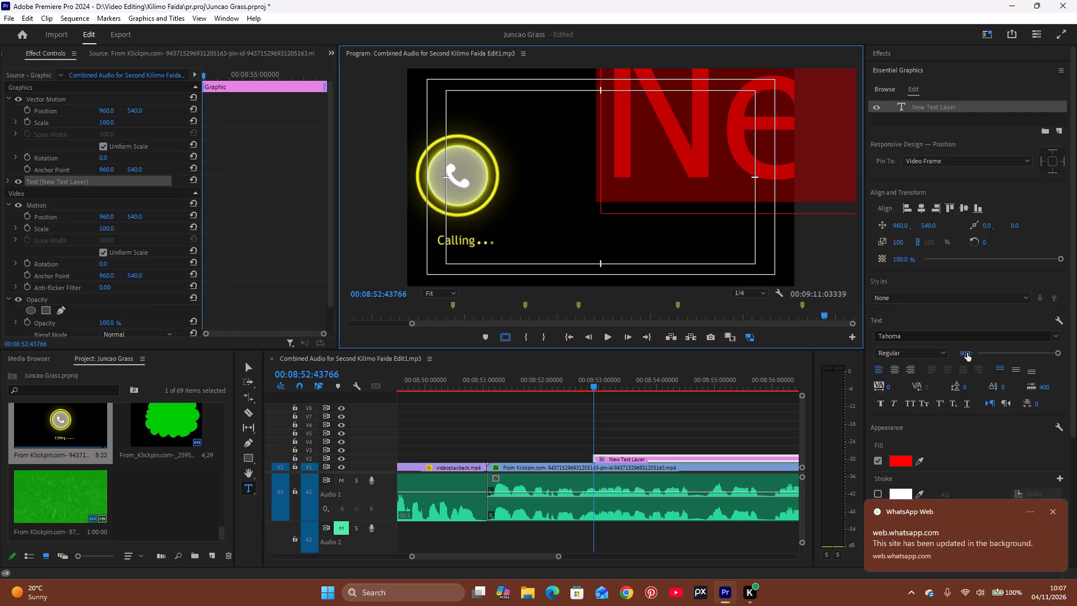
left_click(1017, 356)
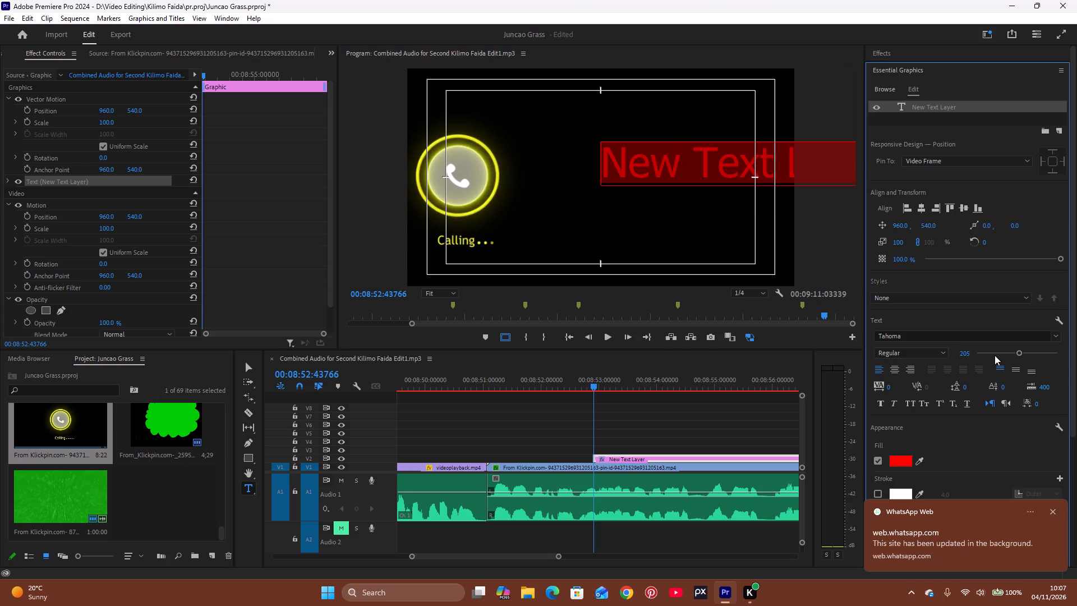
left_click(669, 158)
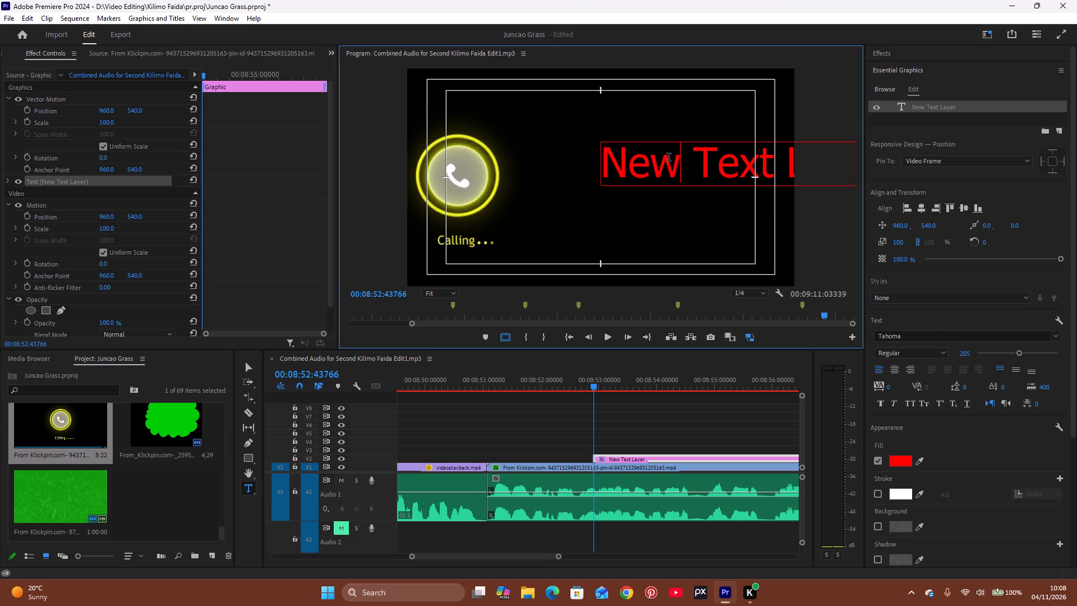
key("ctrl+a")
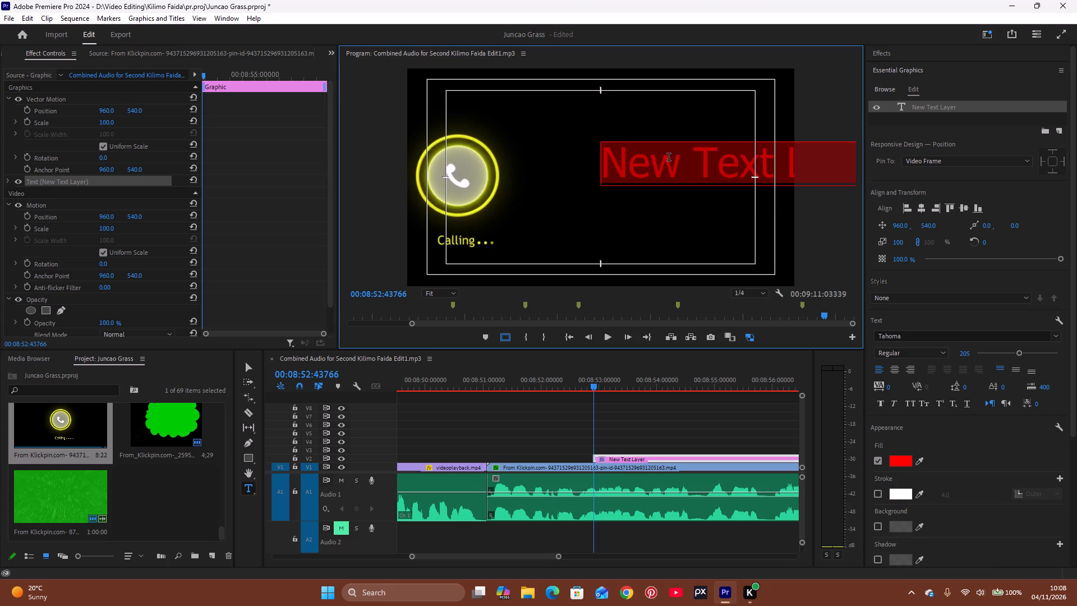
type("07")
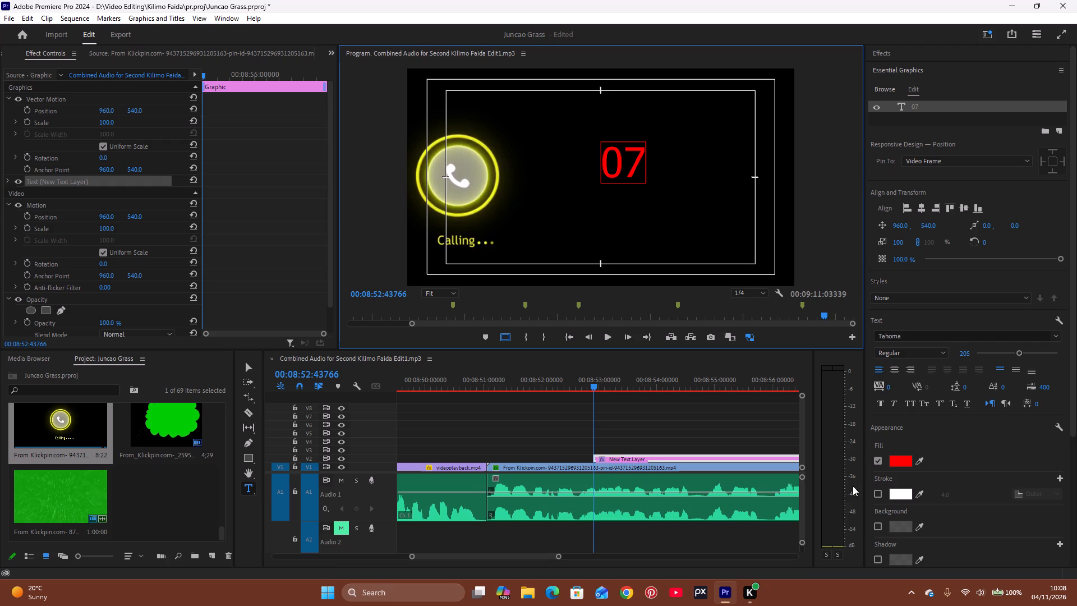
Set the fill colour of the 07 text layer to white.
left_click(899, 464)
left_click_drag(461, 286, 366, 370)
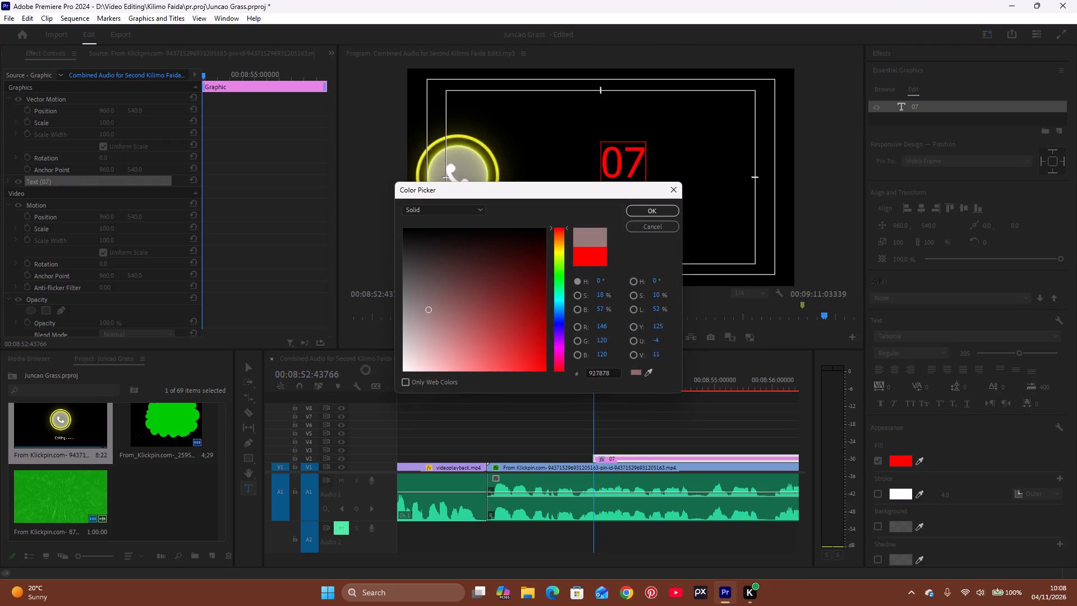
left_click_drag(366, 370, 312, 439)
left_click(653, 208)
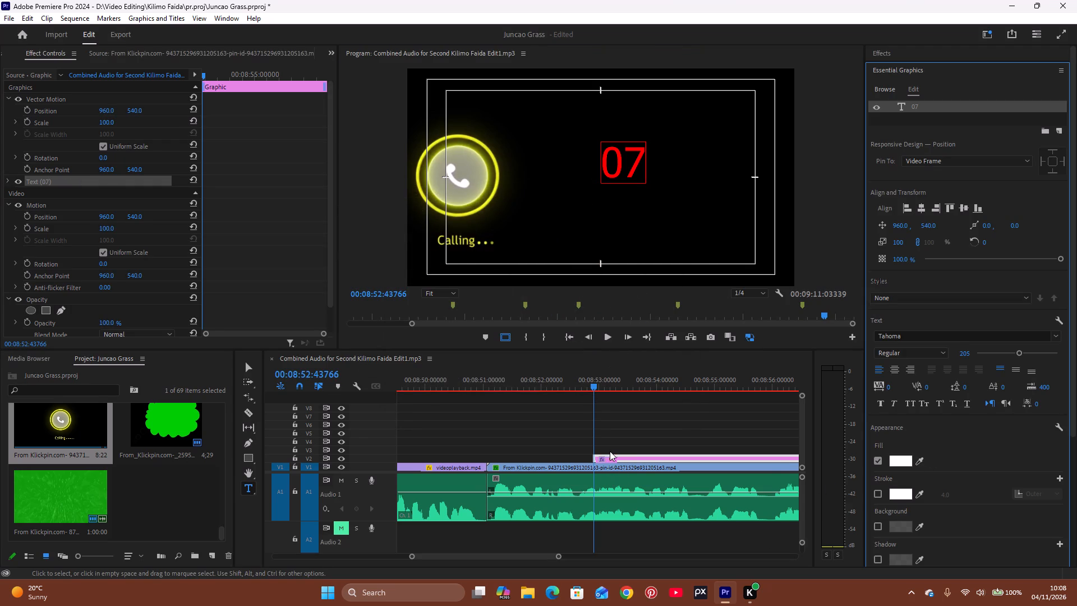
Play the calling clip with the 07 text layer over it to check the text against the audio.
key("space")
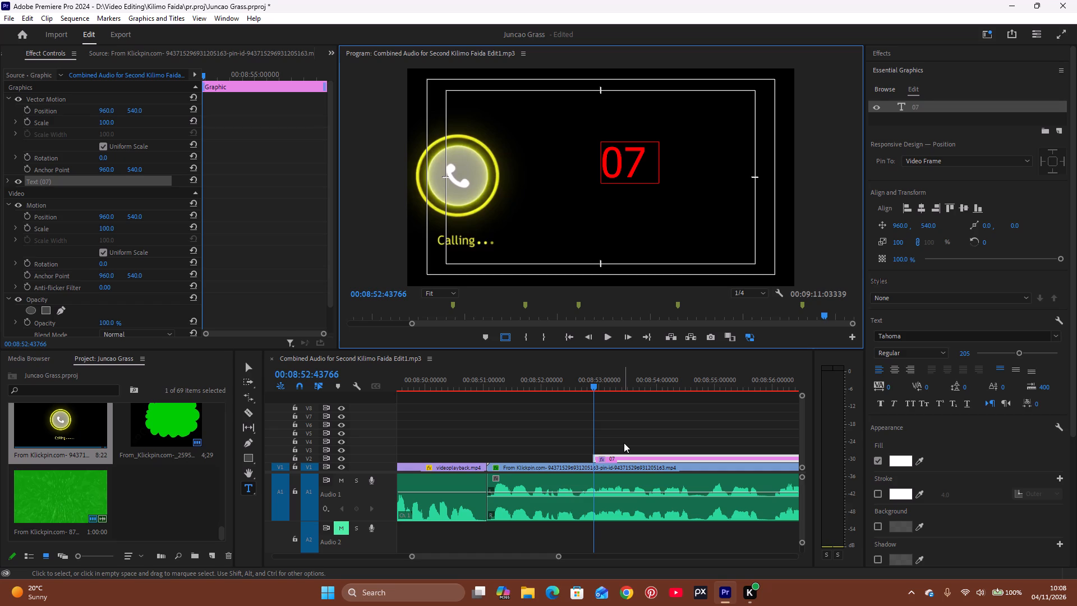
key("BackSpace")
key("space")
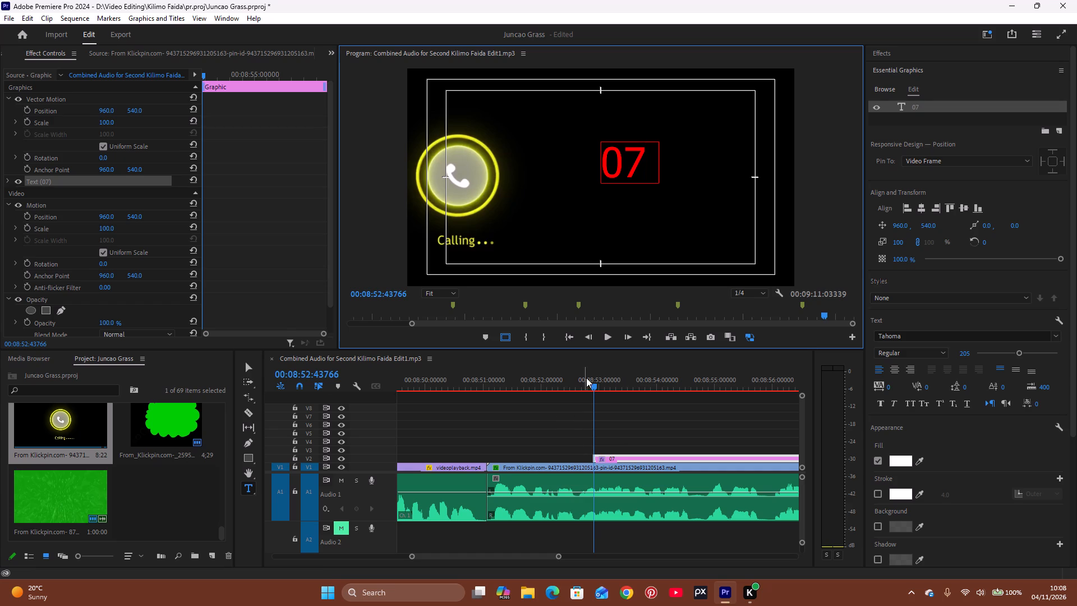
left_click(605, 336)
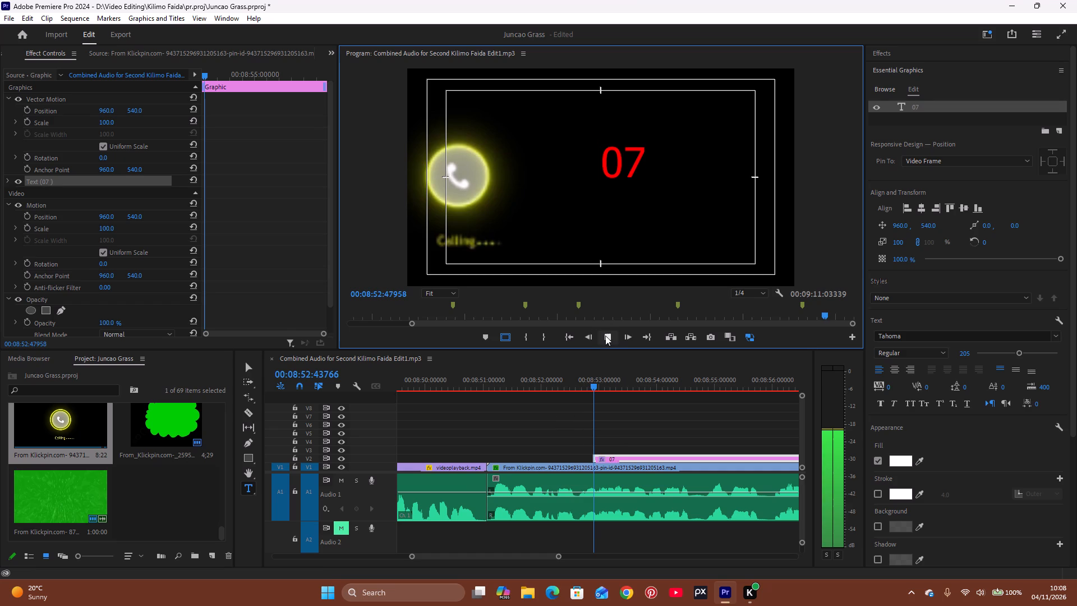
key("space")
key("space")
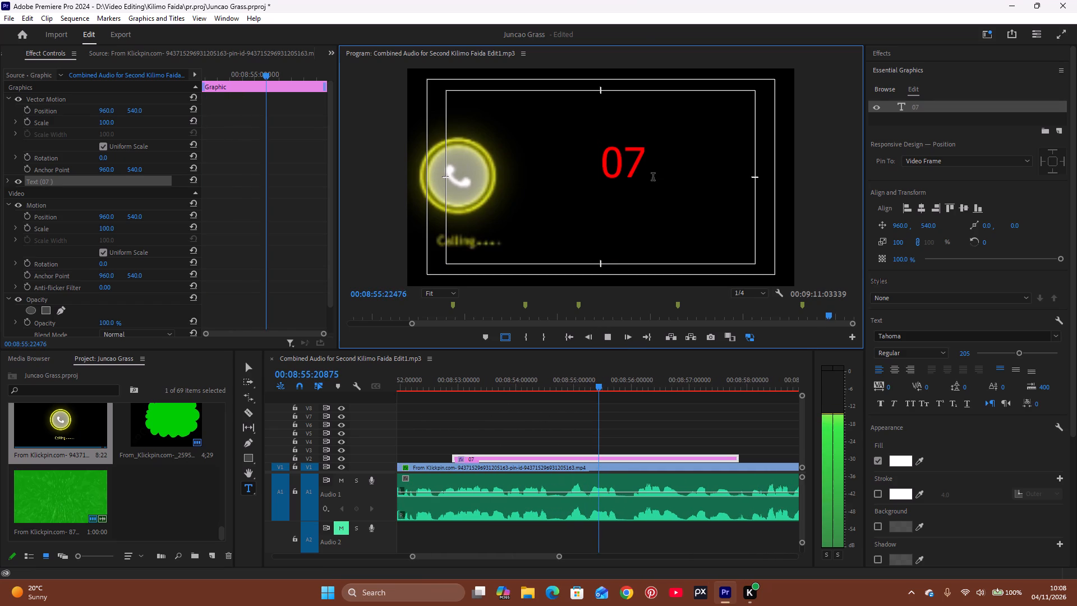
left_click(604, 342)
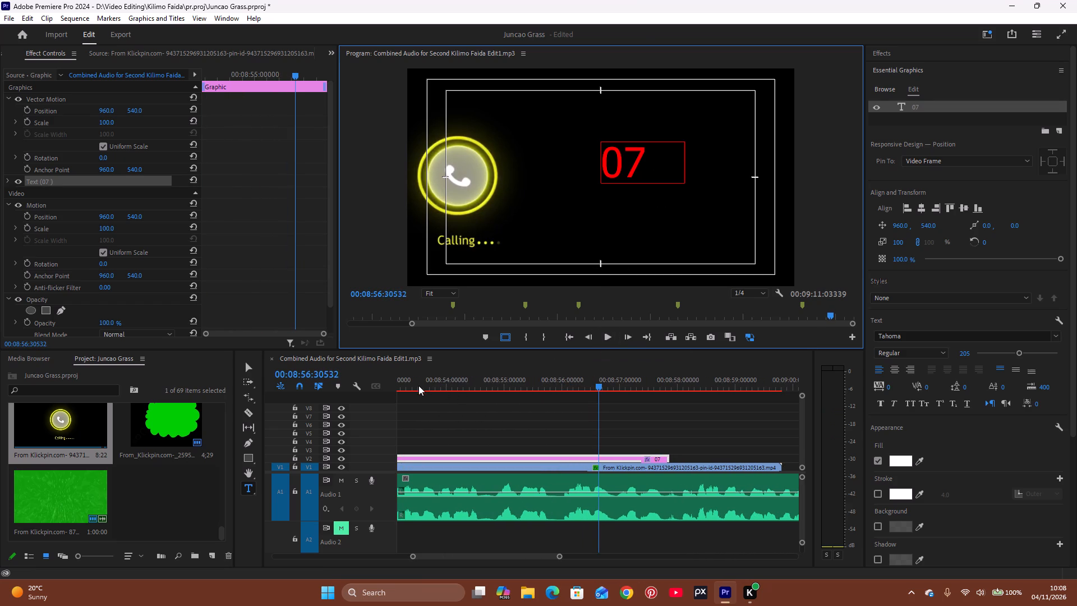
left_click(414, 383)
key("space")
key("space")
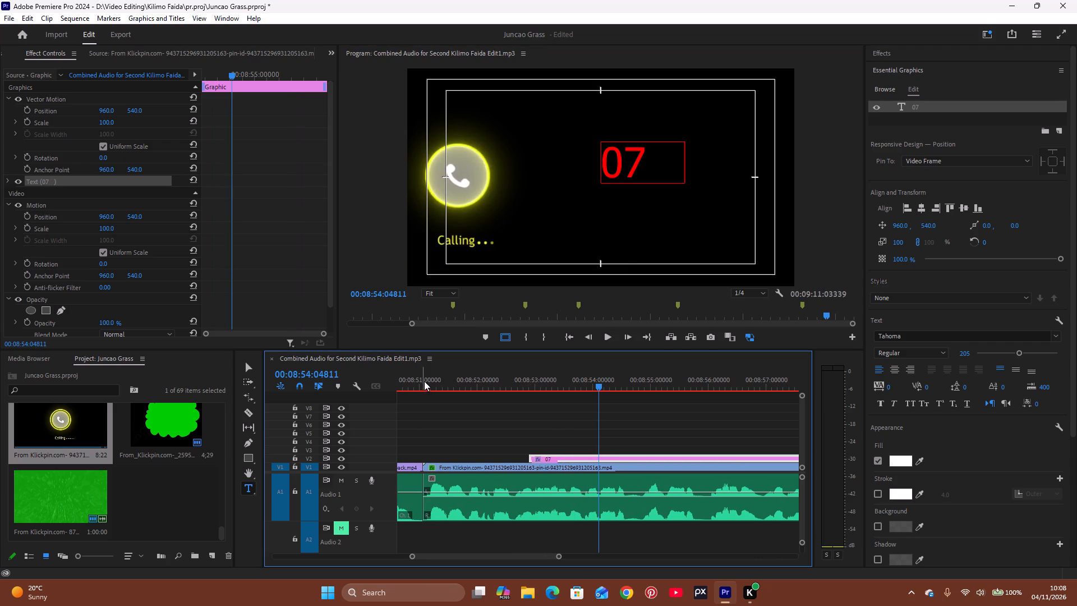
Play the next part of the audio, then add the phone number's next four digits after 07 in the text layer, spaced in pairs.
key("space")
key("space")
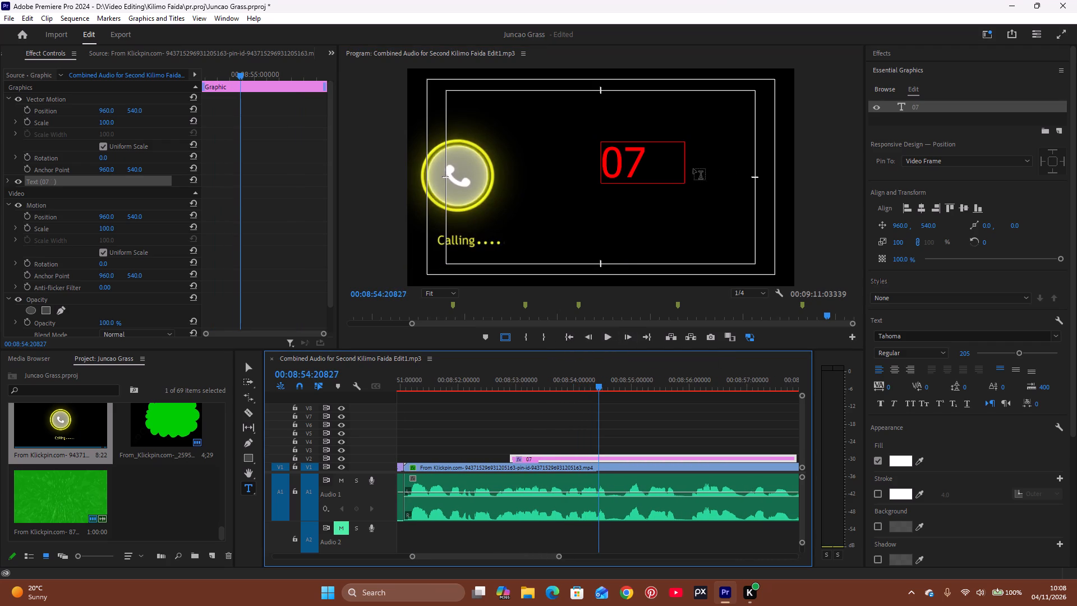
left_click(670, 151)
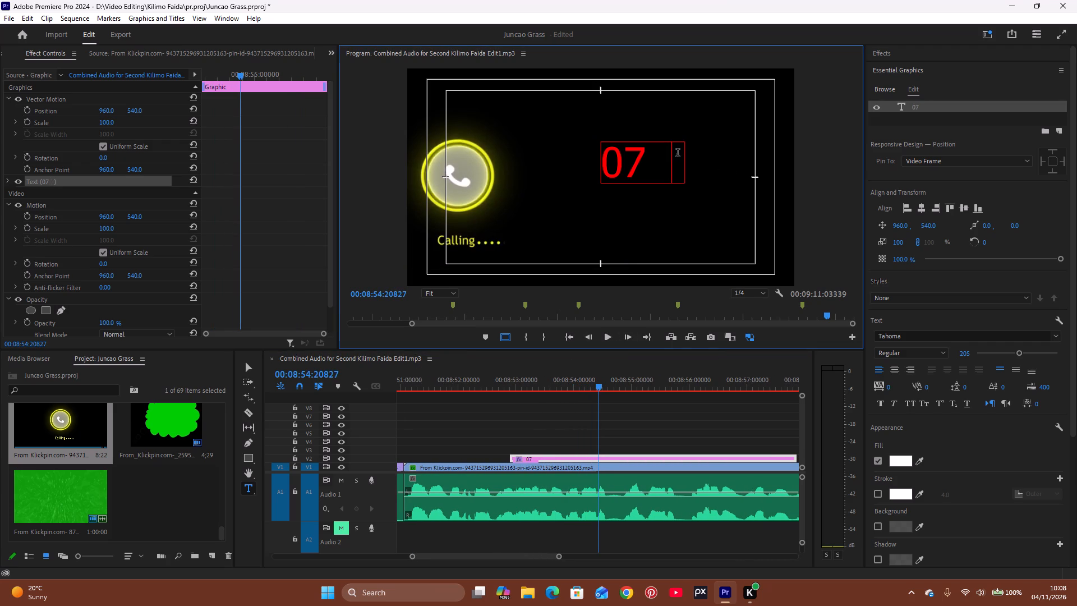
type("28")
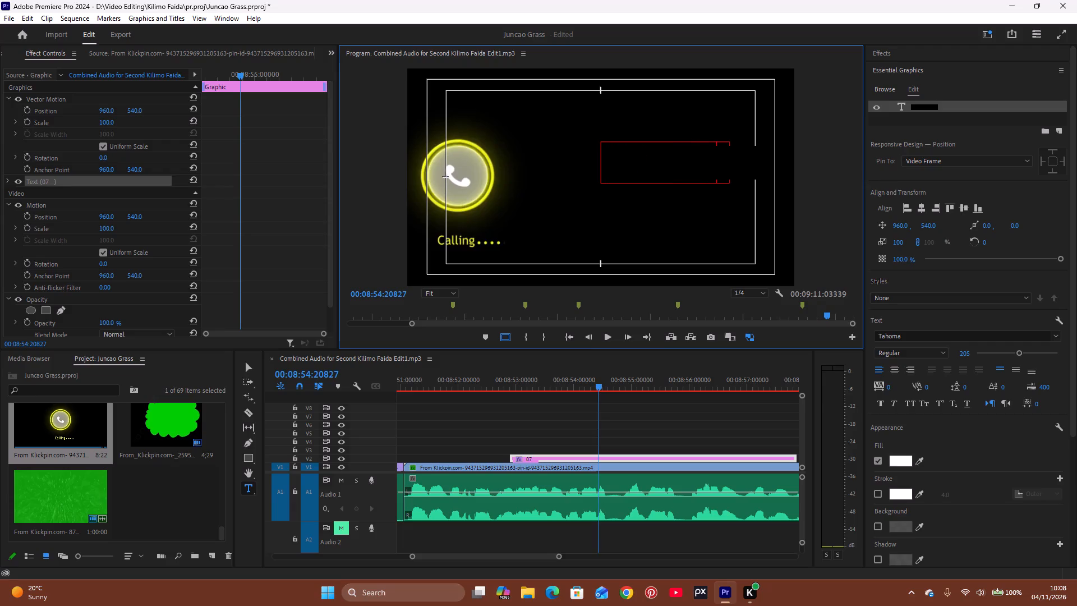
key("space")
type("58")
Play and replay the audio from about 00:08:54 to listen for the next digits of the phone number.
left_click(607, 340)
left_click(607, 340)
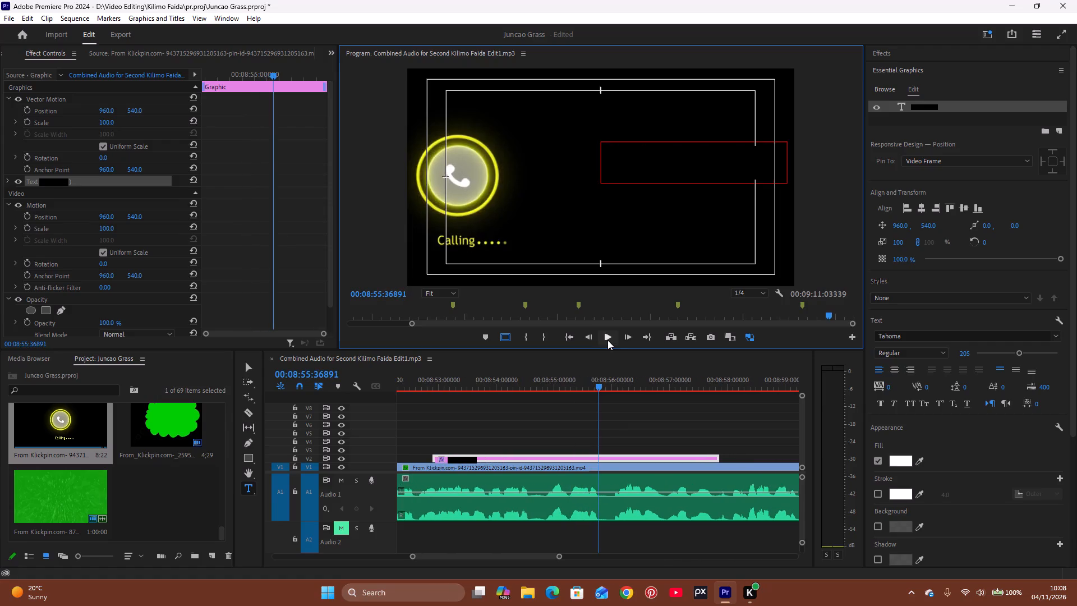
left_click(607, 340)
left_click(607, 340)
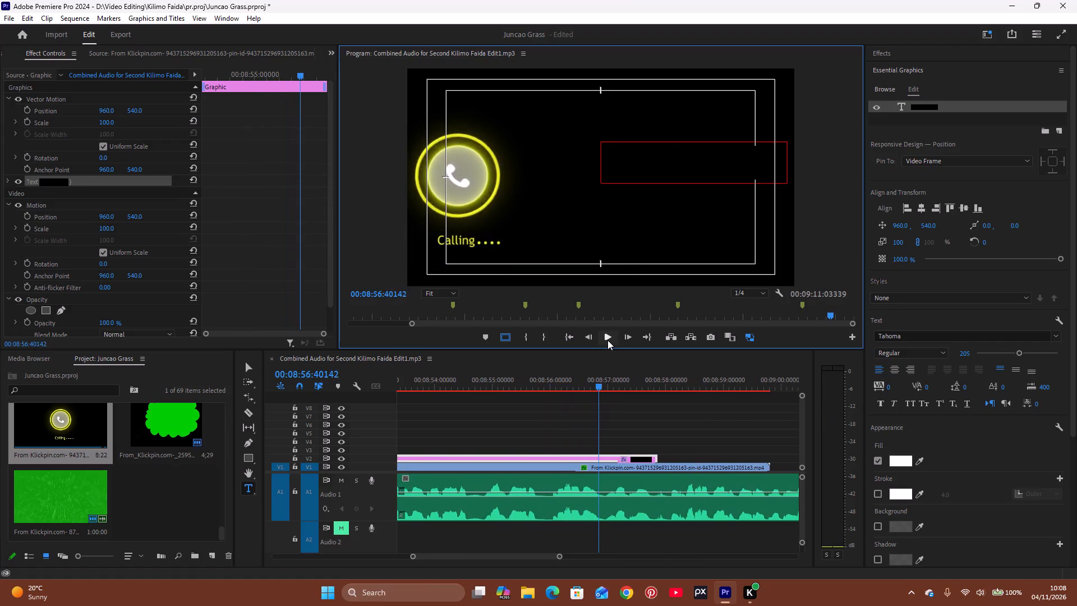
left_click(551, 384)
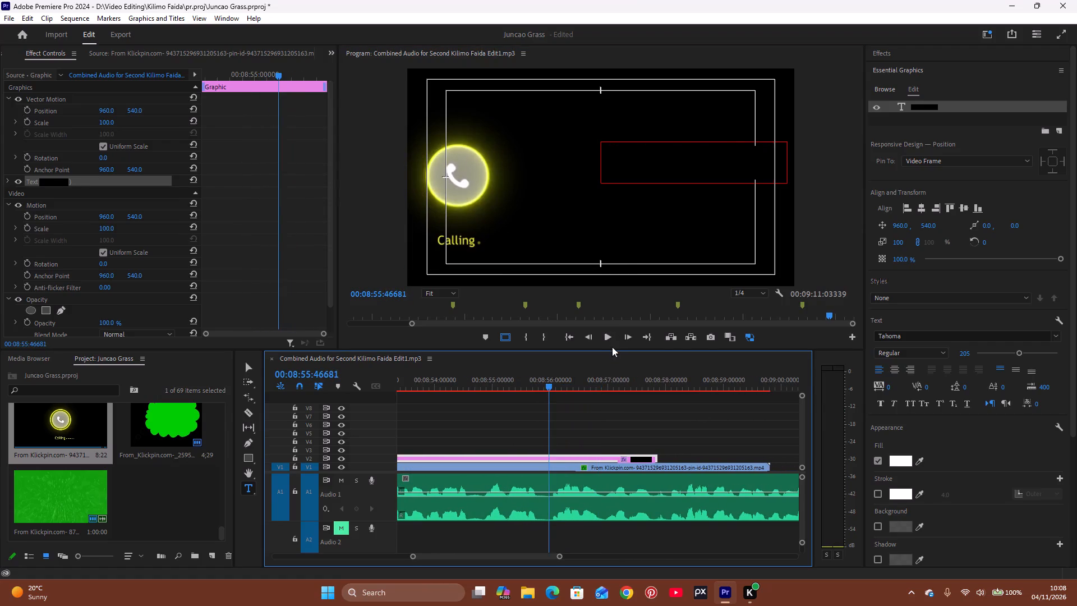
left_click(609, 341)
left_click(609, 341)
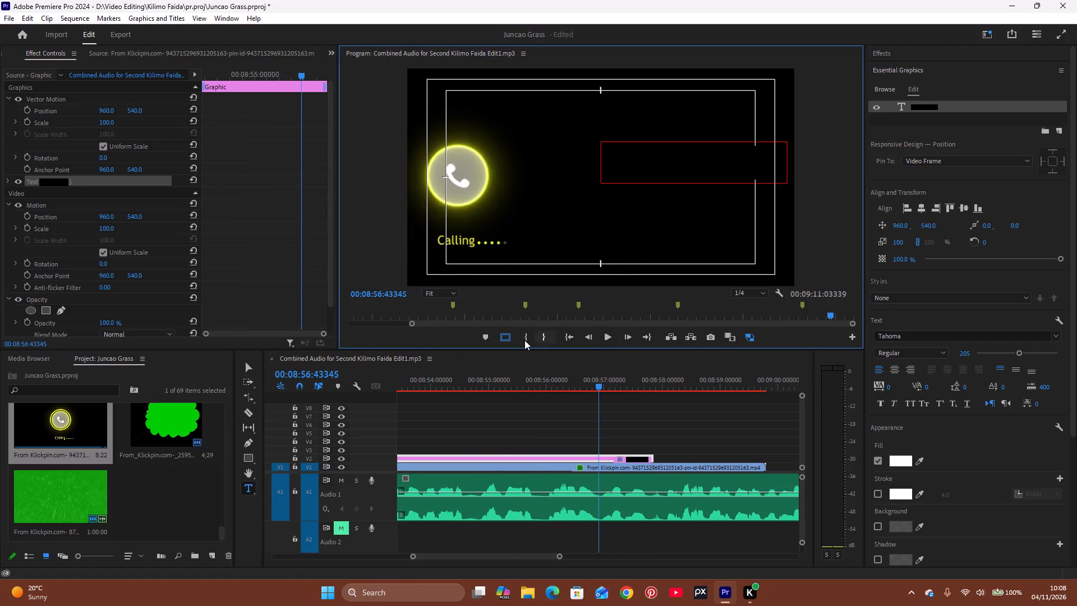
left_click(498, 382)
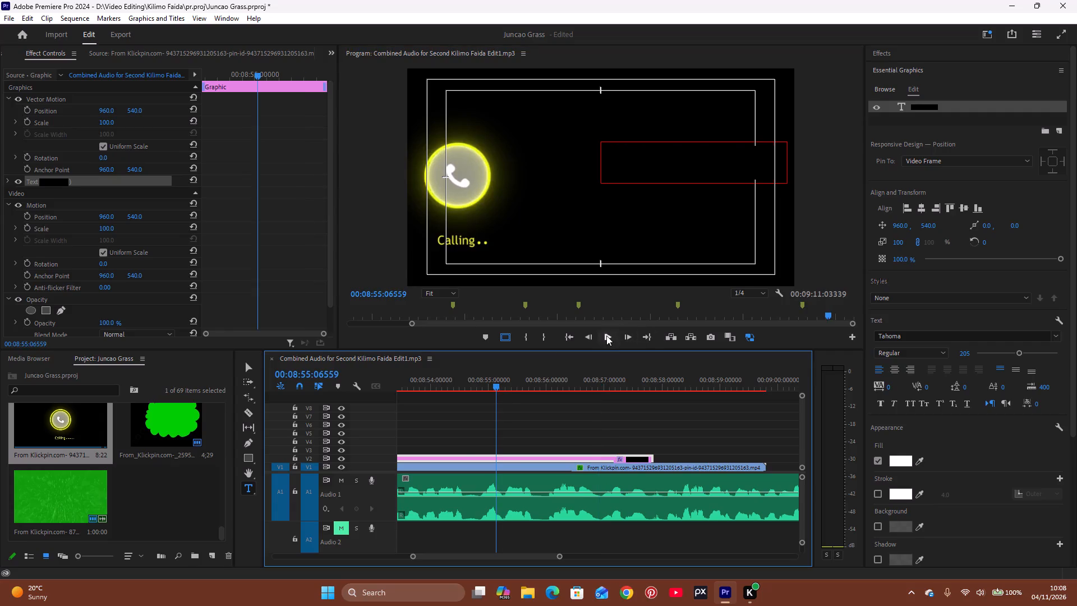
left_click(606, 336)
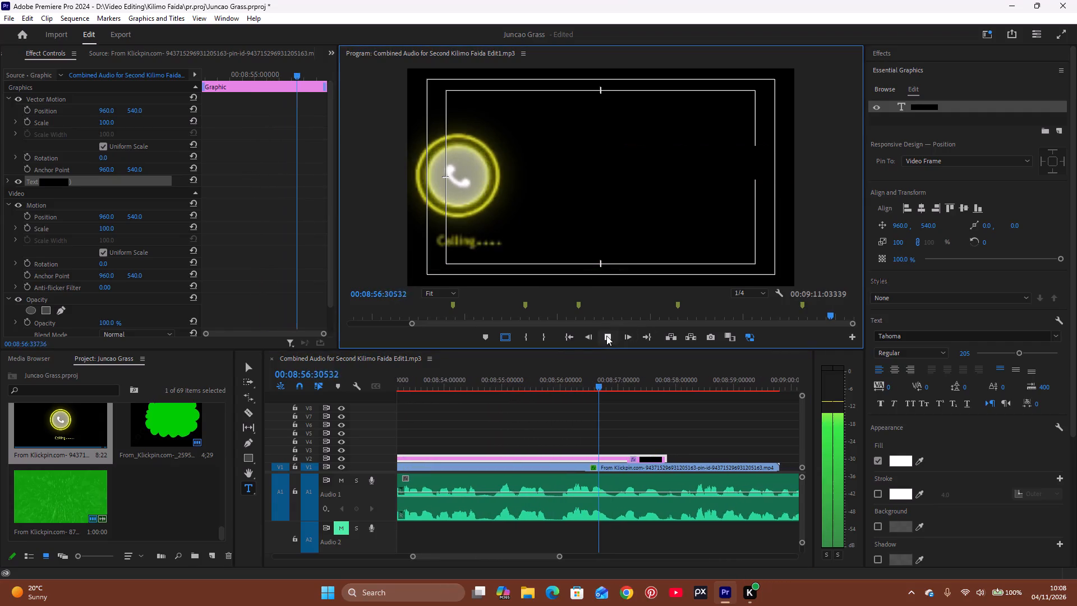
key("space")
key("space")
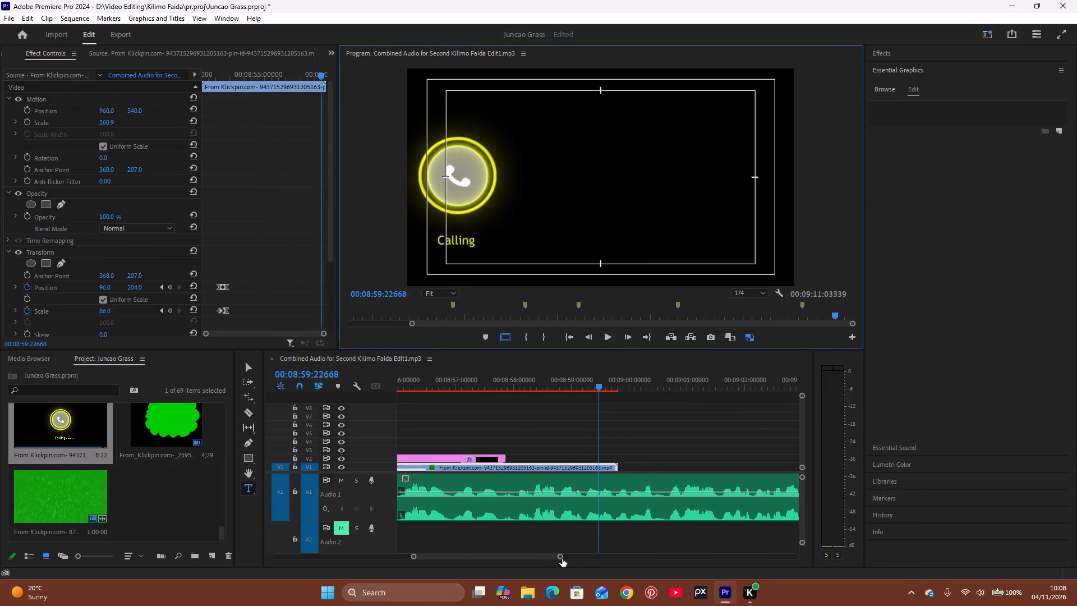
Replay the calling clip from around its start in short bursts to check the entered digits against the spoken number.
left_click_drag(562, 558, 643, 568)
left_click(584, 383)
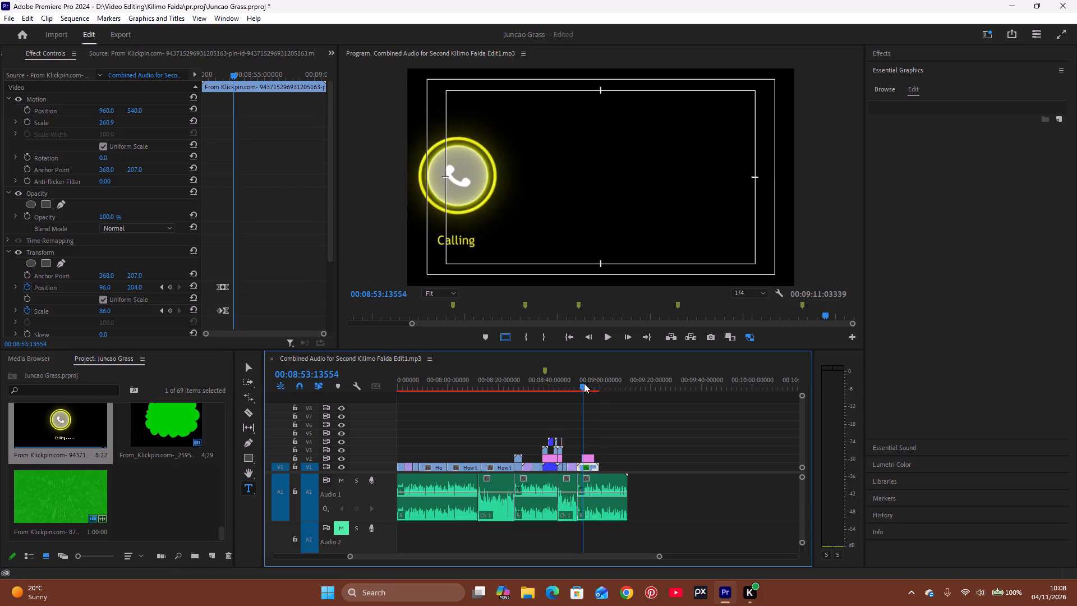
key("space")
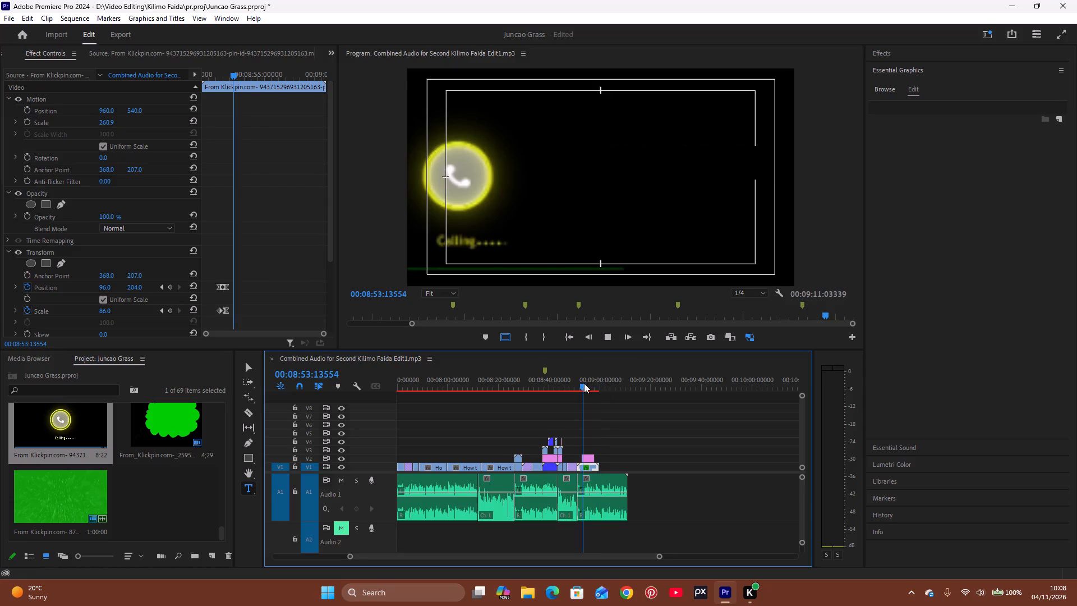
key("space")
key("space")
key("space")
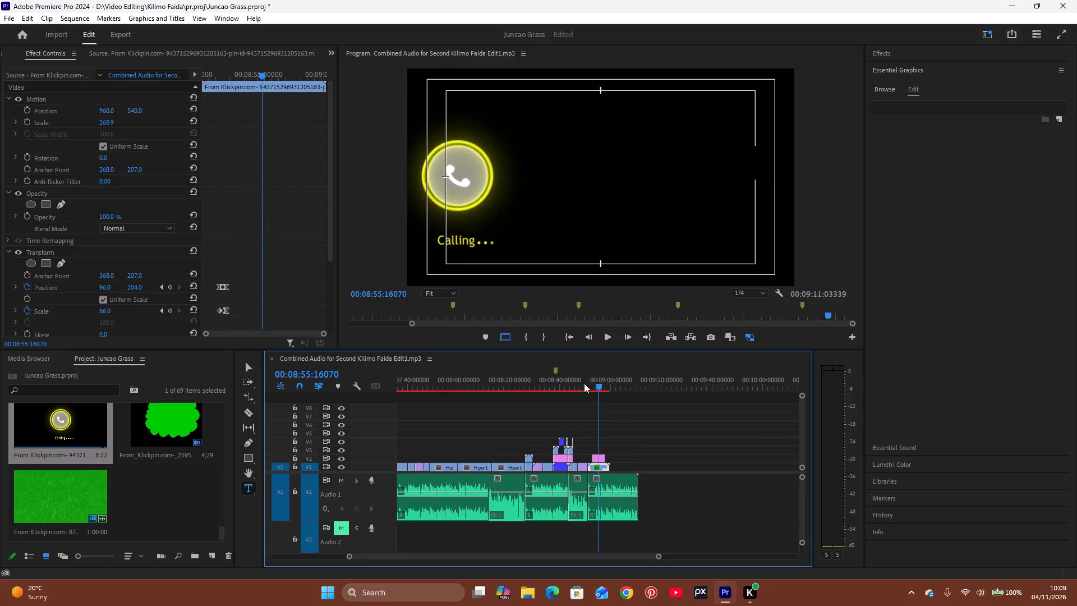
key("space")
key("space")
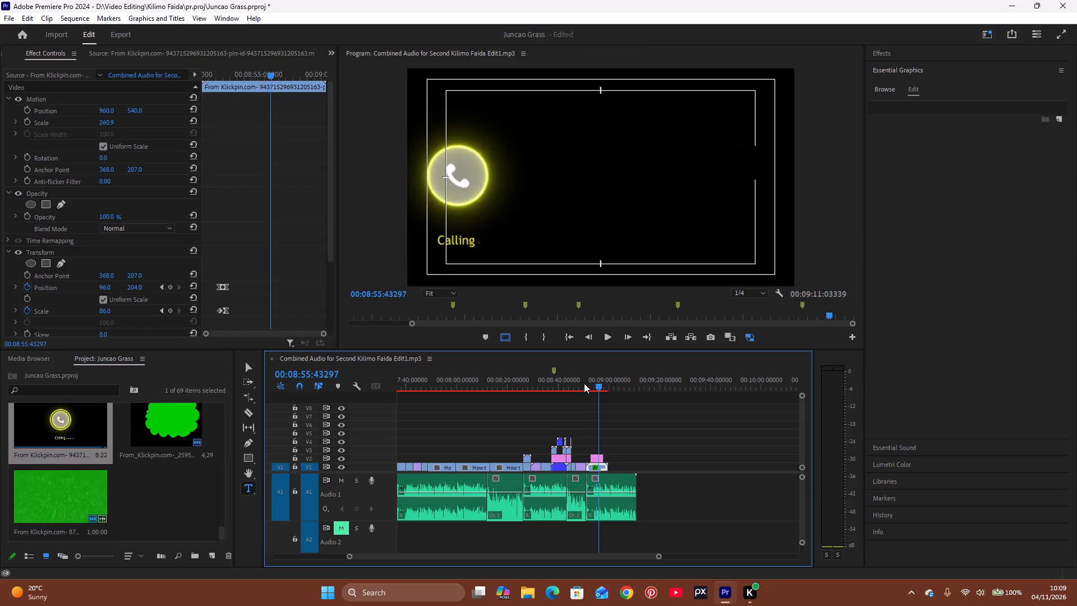
left_click(584, 383)
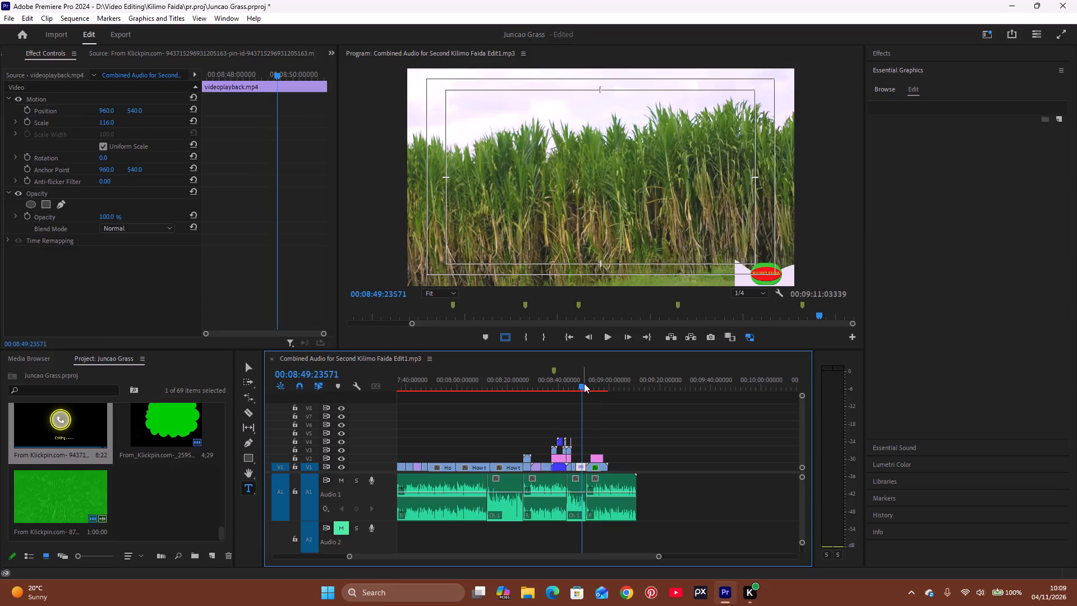
left_click(586, 385)
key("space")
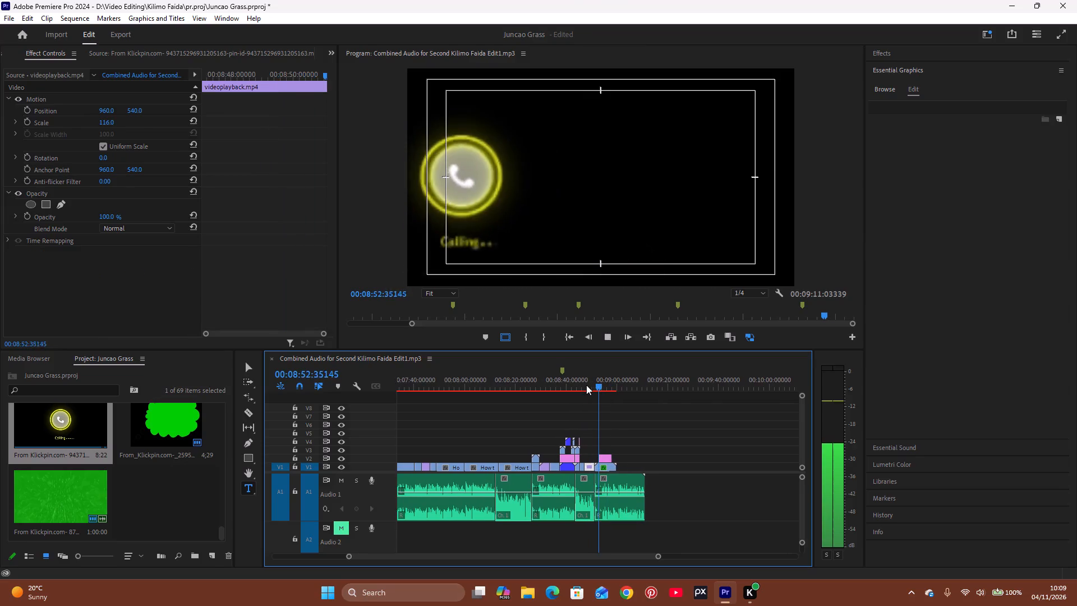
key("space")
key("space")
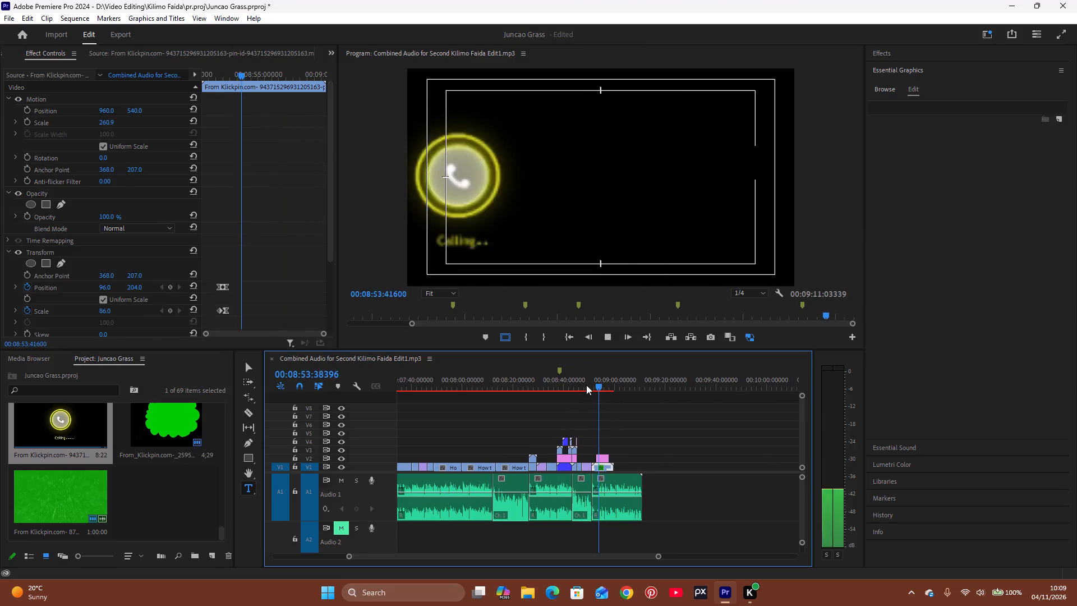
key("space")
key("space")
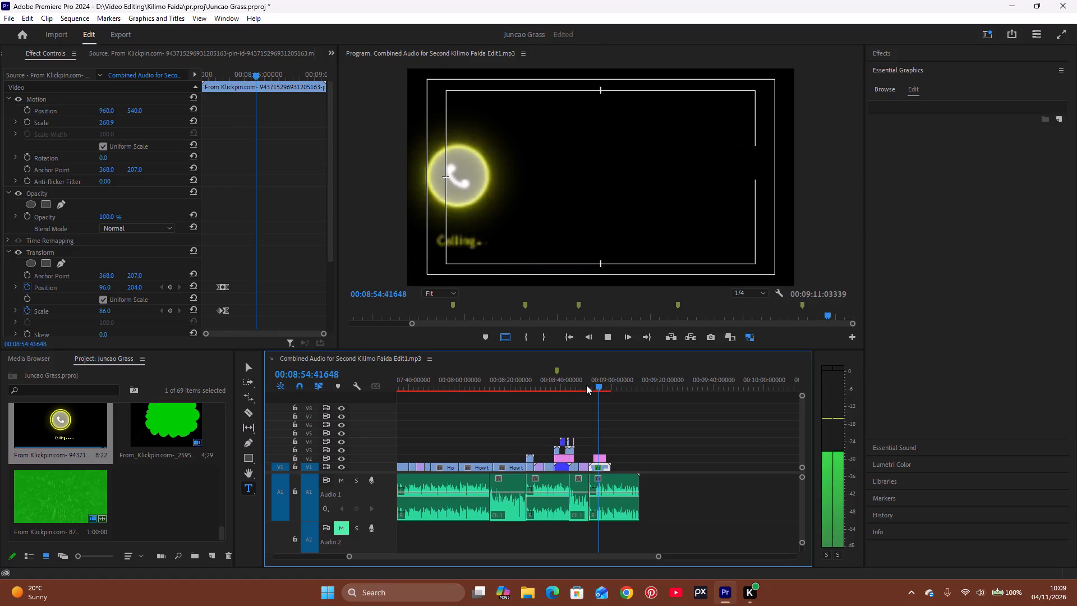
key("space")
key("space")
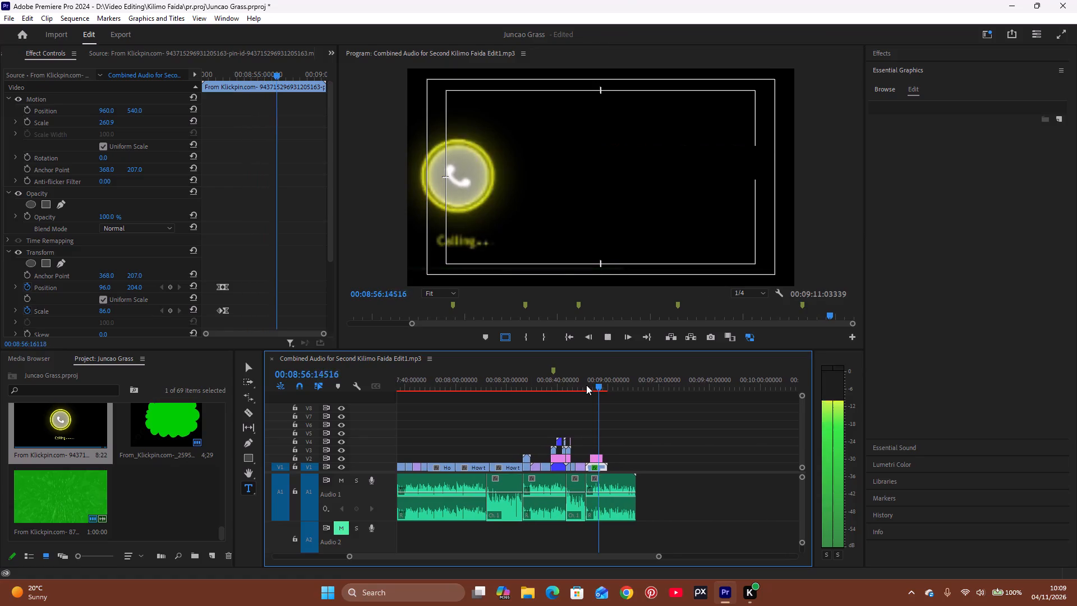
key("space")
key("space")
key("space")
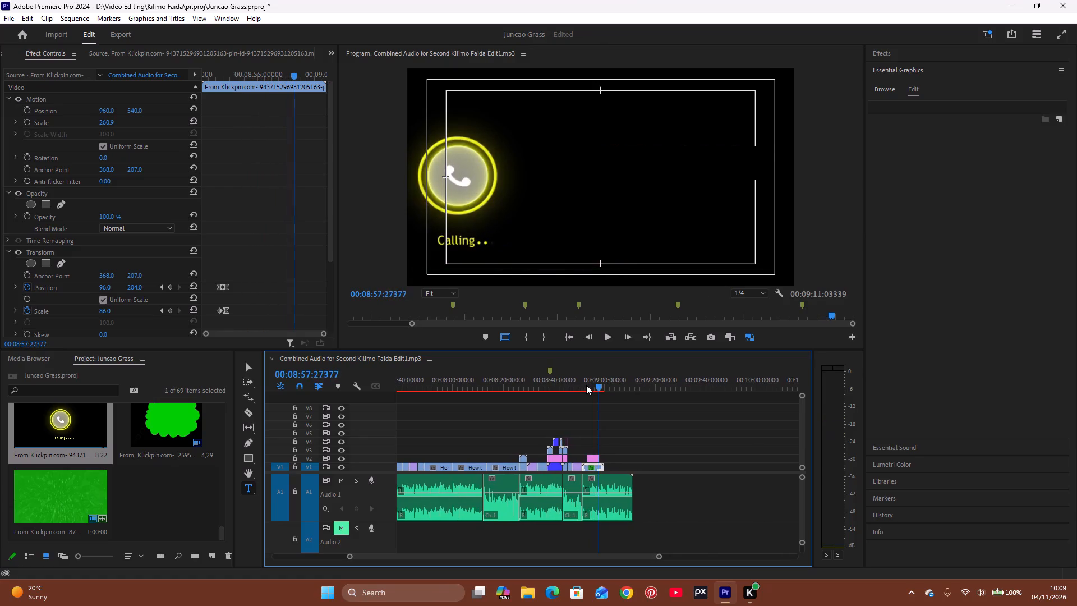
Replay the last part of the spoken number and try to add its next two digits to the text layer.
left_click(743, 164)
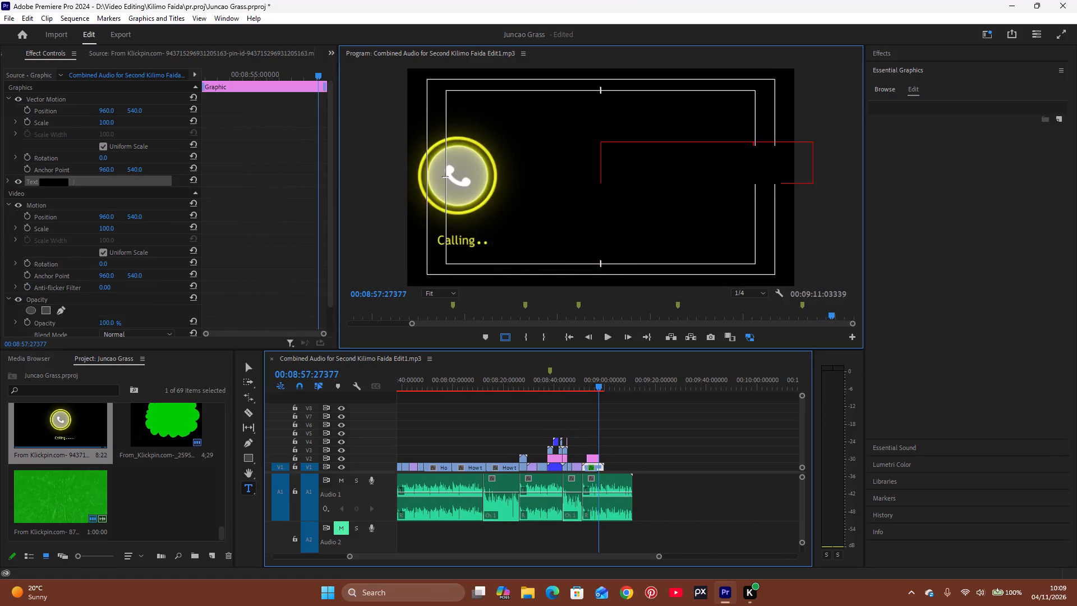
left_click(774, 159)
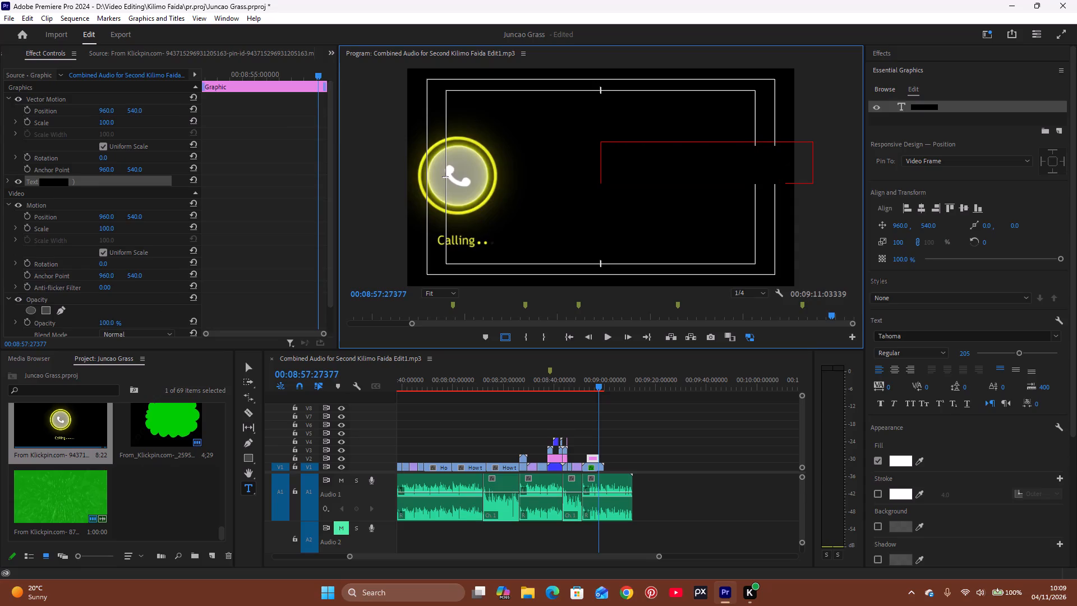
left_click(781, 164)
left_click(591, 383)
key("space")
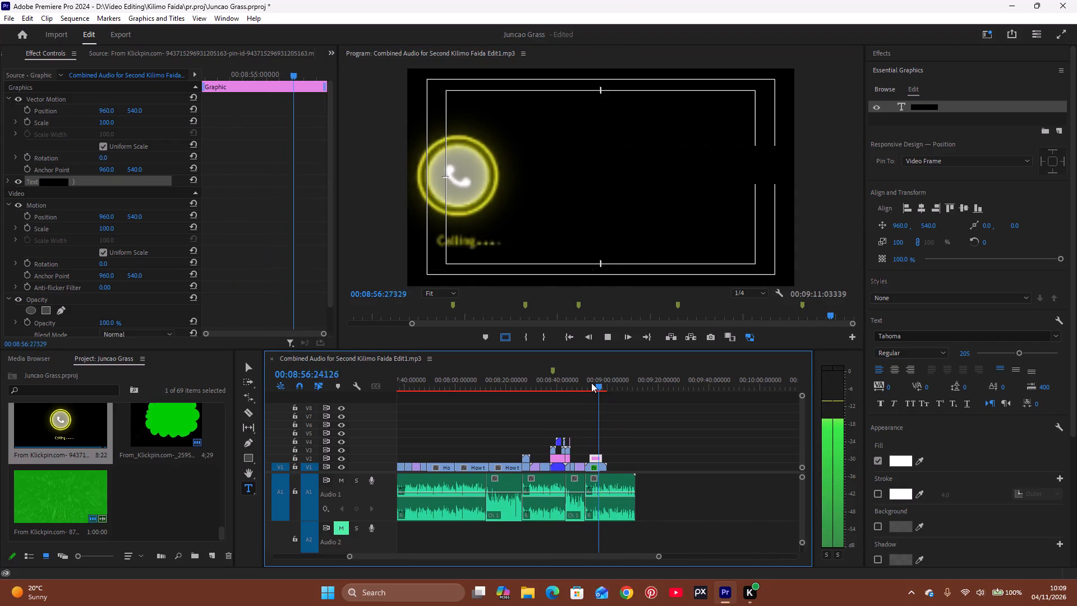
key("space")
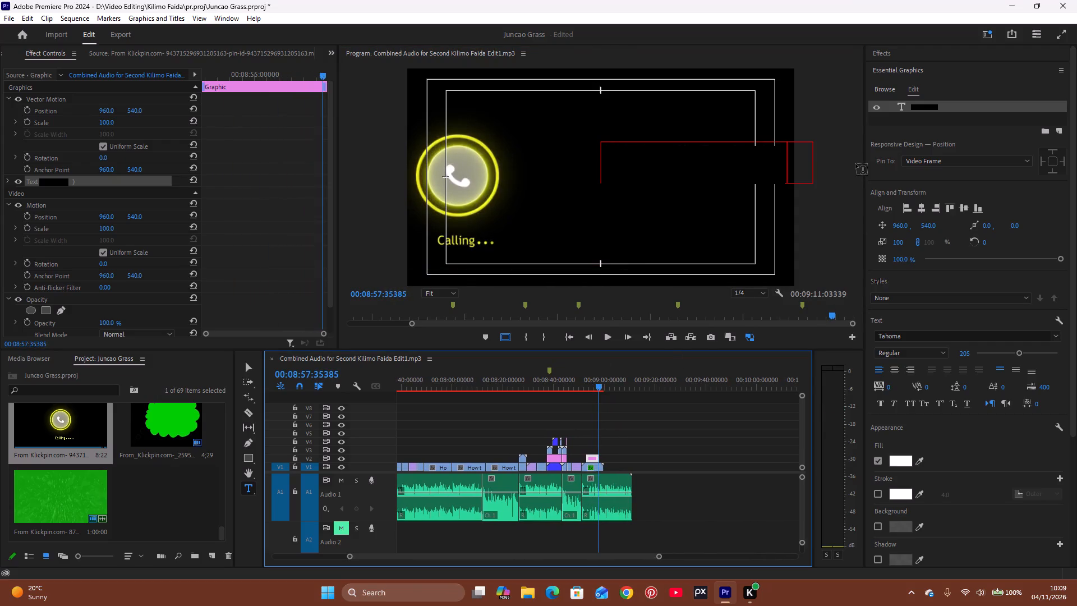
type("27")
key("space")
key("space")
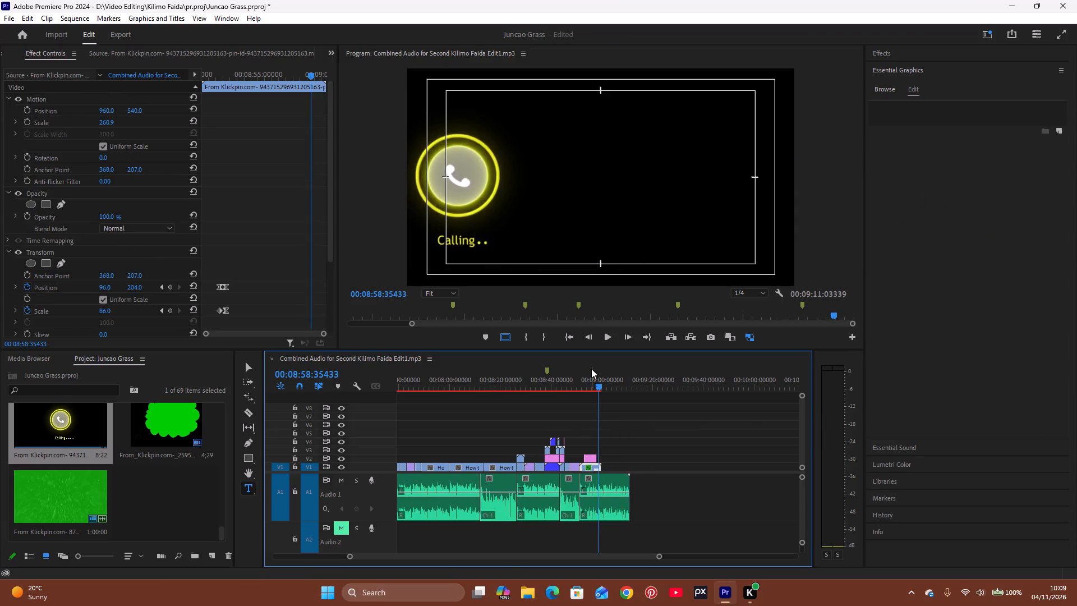
Append the last four digits of the phone number to the text layer over the calling clip, spaced in pairs.
left_click(593, 383)
left_click(593, 461)
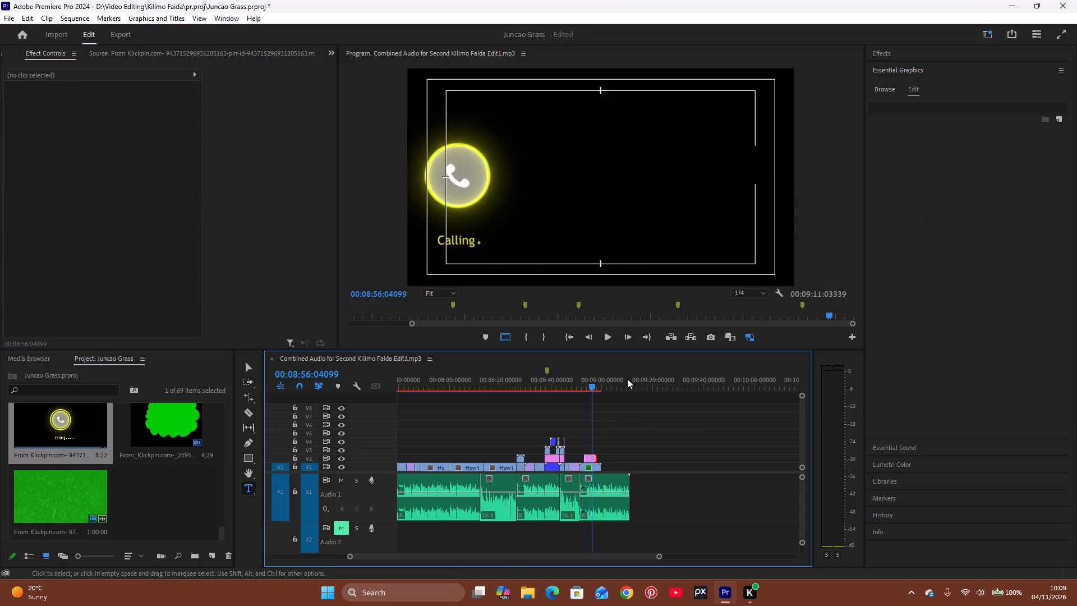
left_click(590, 457)
left_click(785, 166)
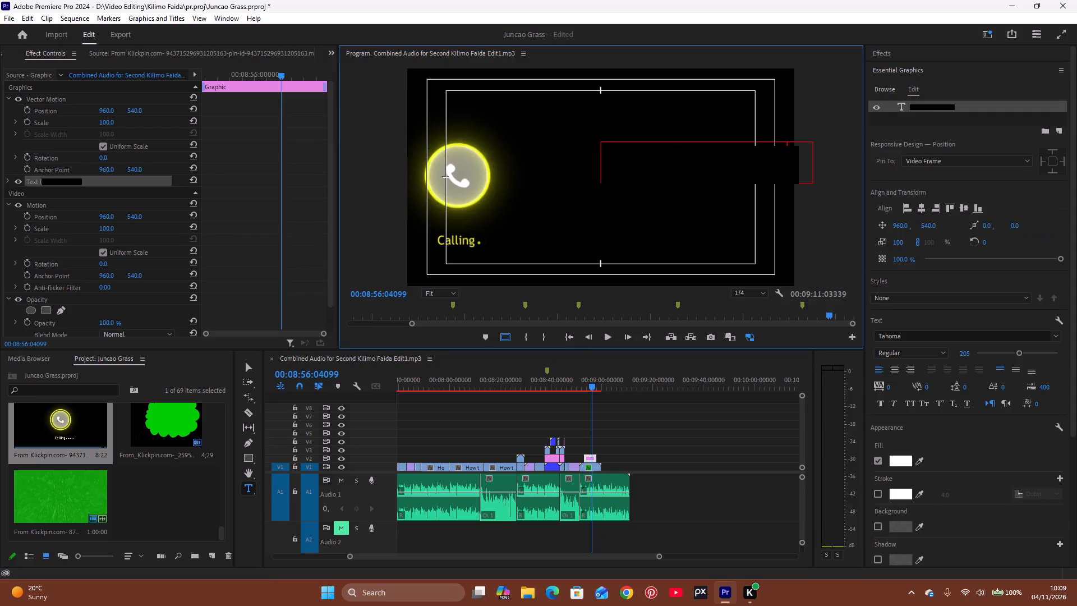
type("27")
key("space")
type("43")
Centre the whole phone-number text horizontally in the frame.
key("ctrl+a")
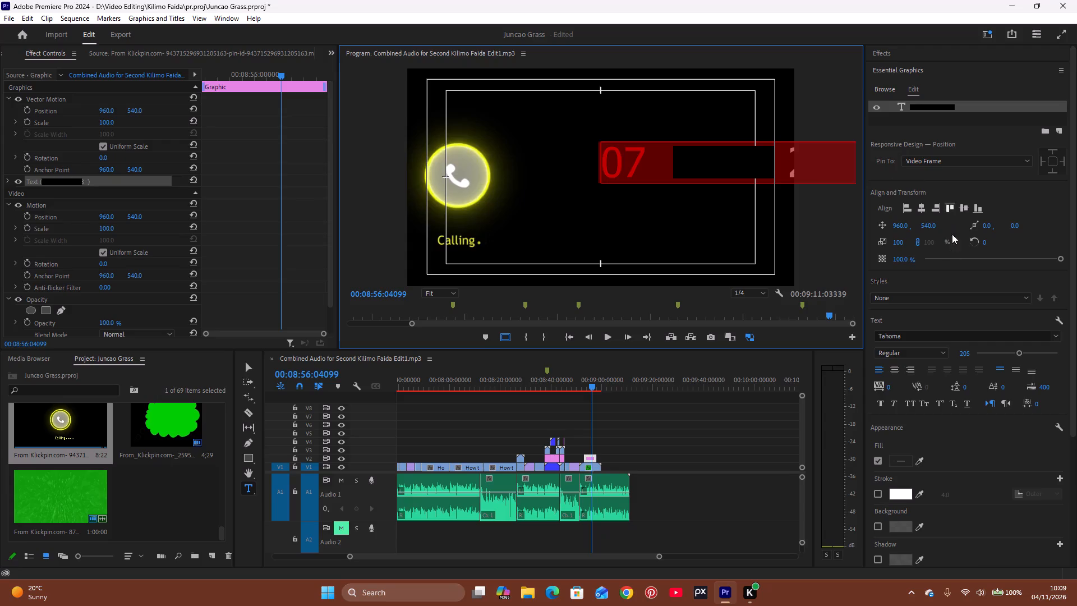
left_click(923, 219)
left_click(925, 208)
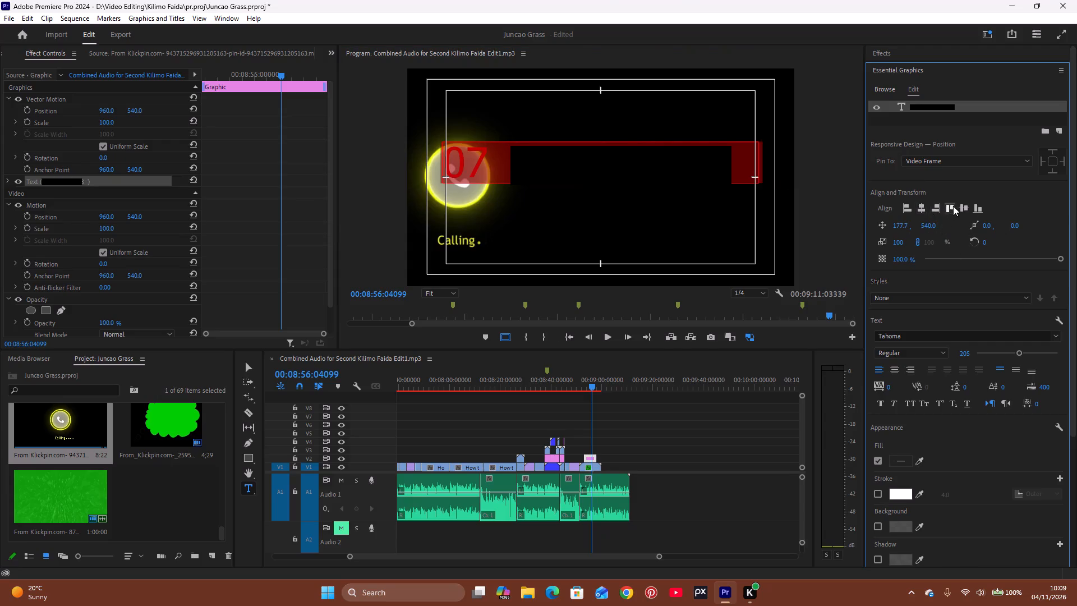
Centre the phone-number text vertically in the frame.
left_click(968, 205)
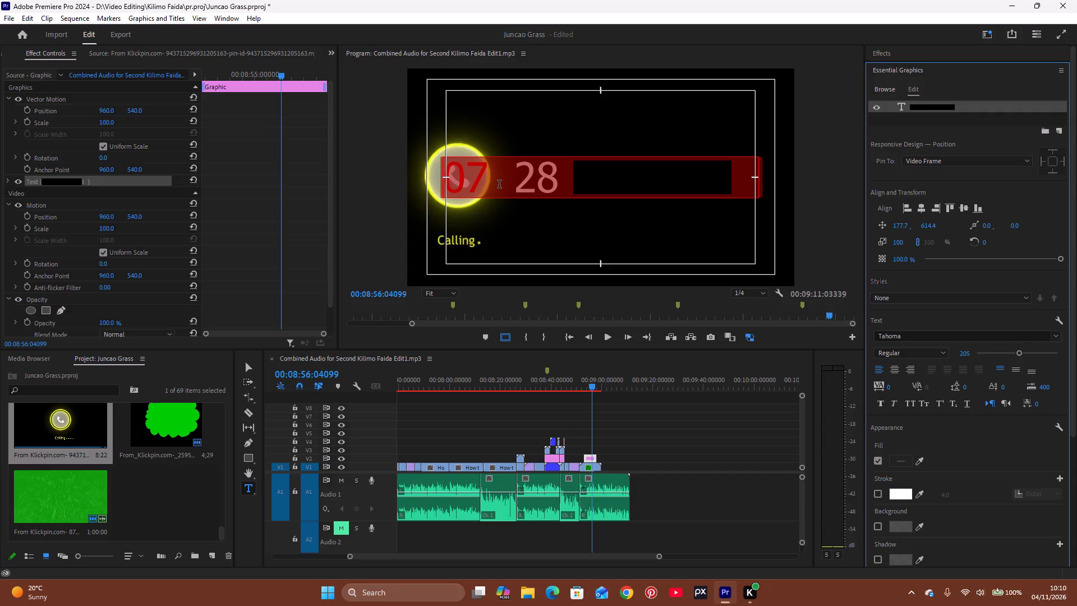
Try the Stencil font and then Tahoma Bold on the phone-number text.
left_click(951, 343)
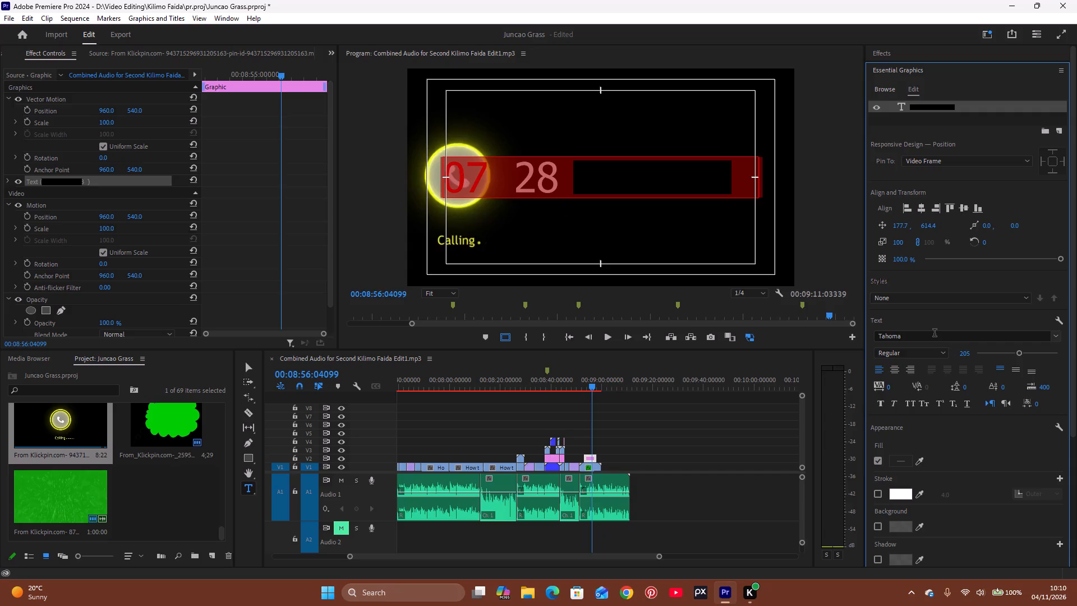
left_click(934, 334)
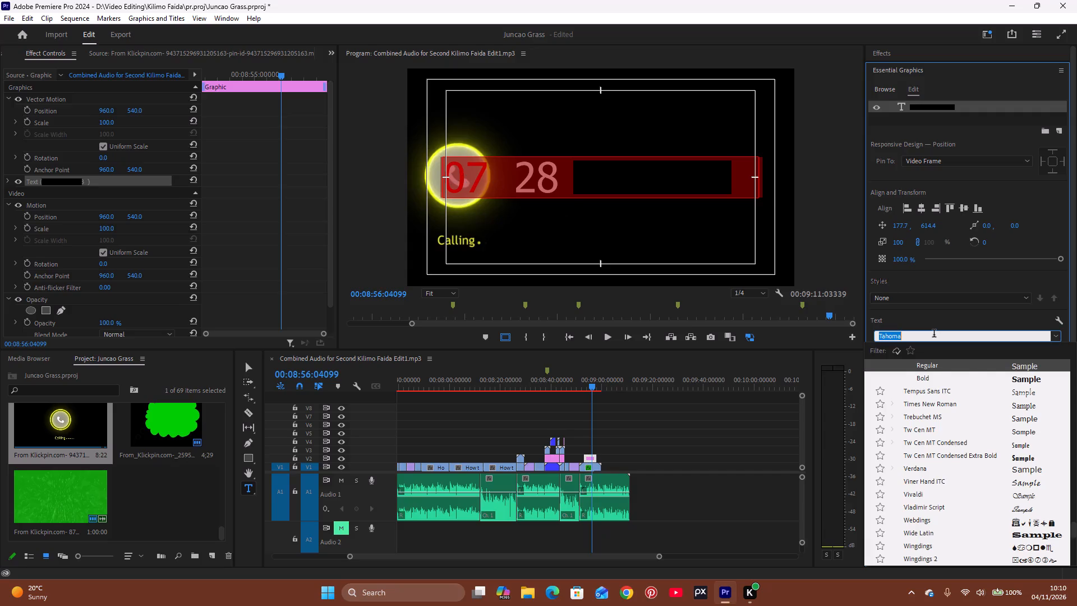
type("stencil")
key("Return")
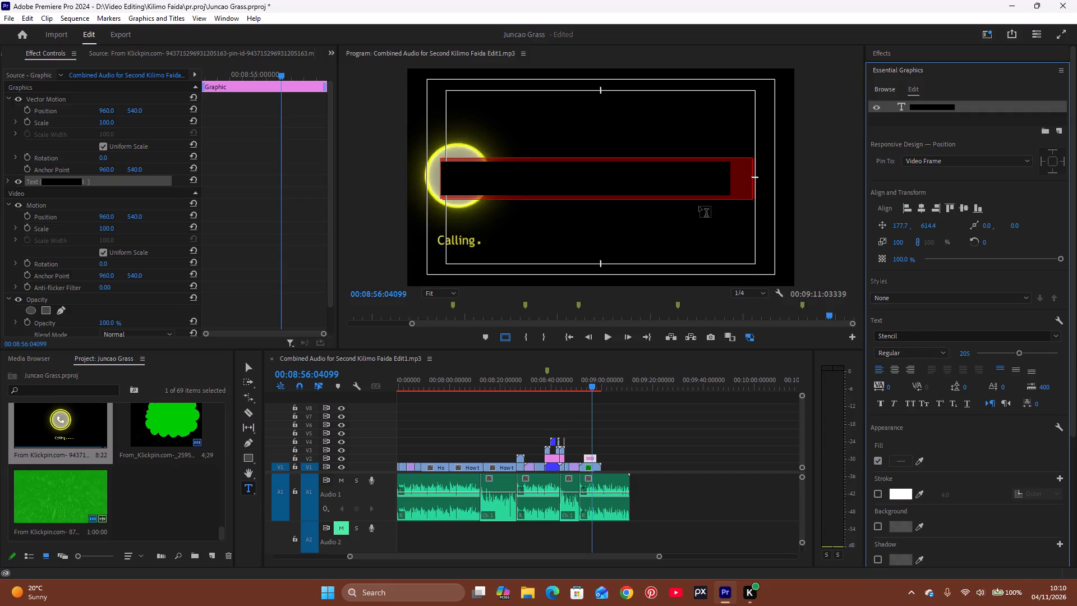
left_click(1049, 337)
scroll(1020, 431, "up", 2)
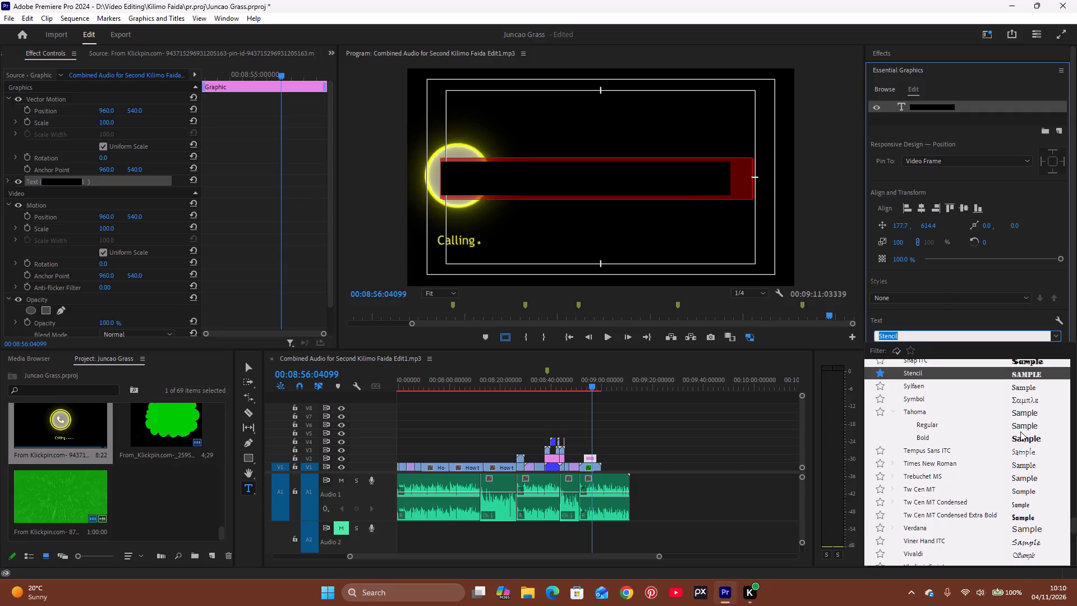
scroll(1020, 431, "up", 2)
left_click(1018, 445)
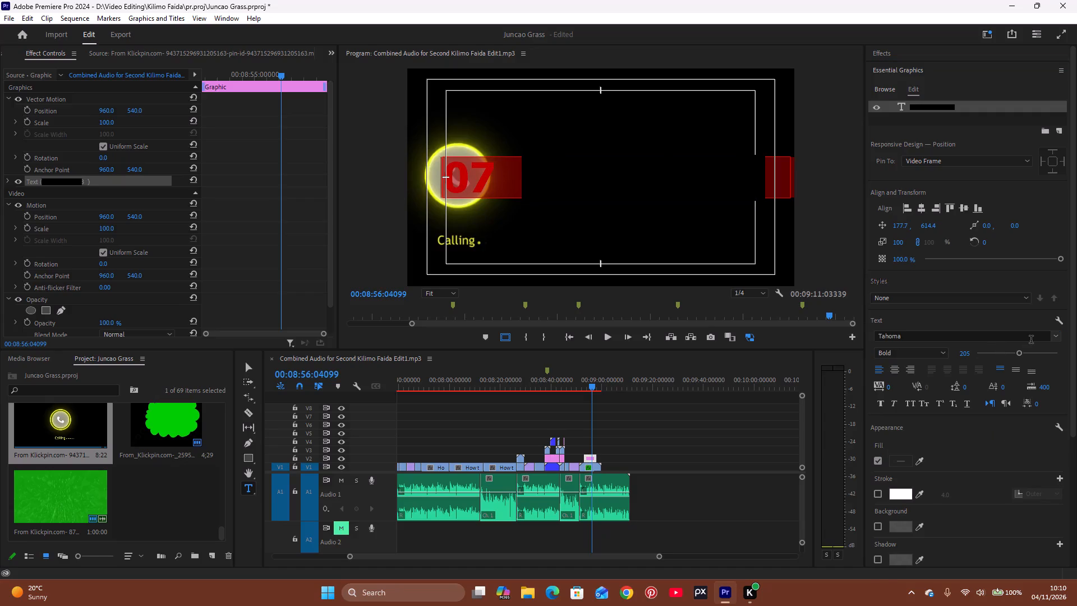
Set the phone-number text's font to Tw Cen MT Condensed Extra Bold.
left_click(1046, 341)
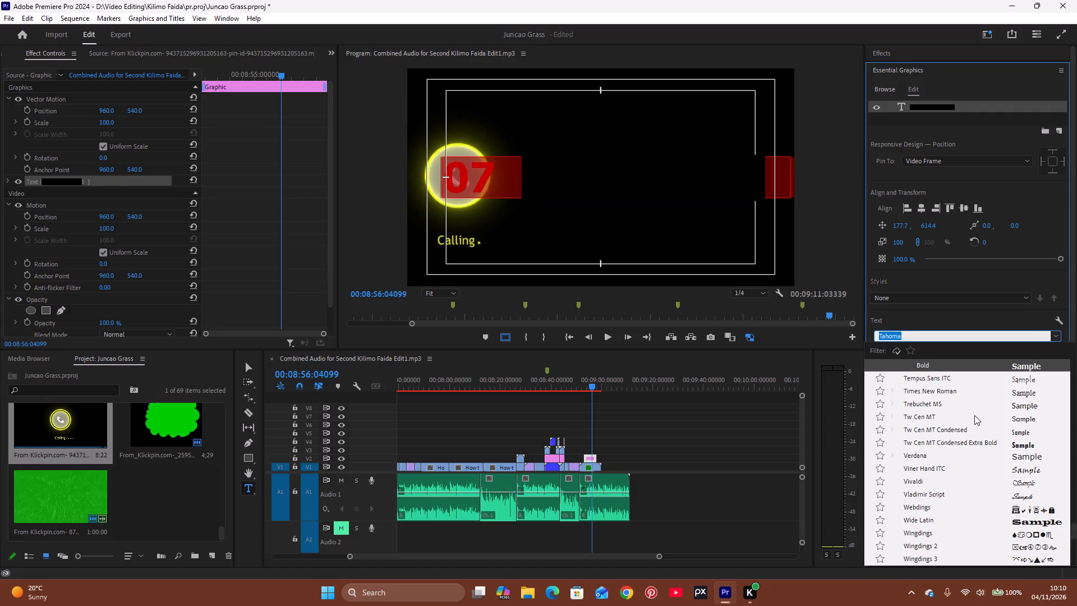
scroll(974, 415, "up", 1)
left_click(1006, 447)
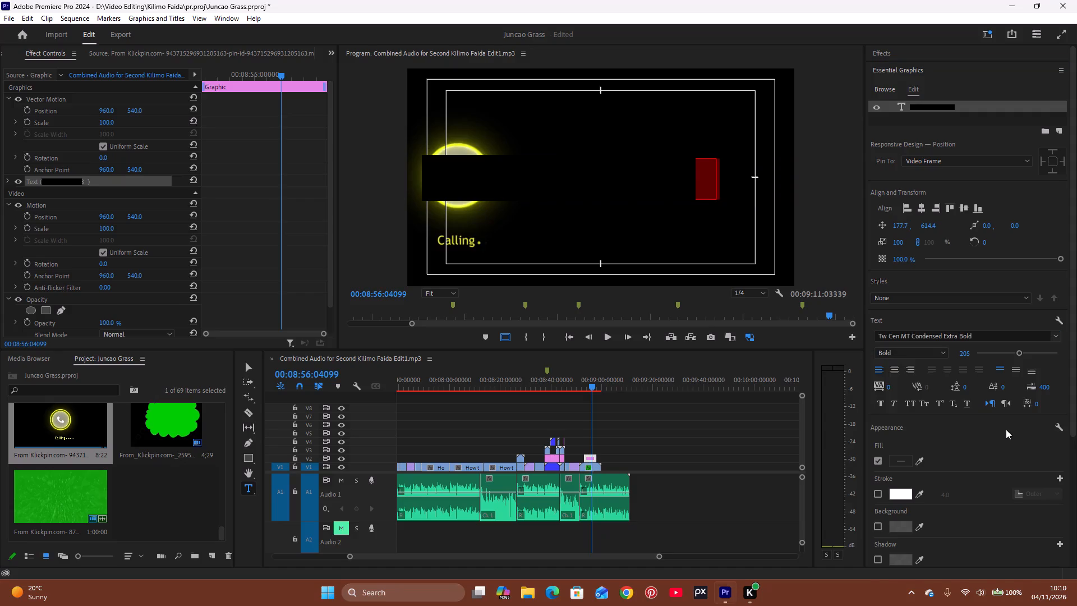
left_click(1057, 334)
left_click(1057, 334)
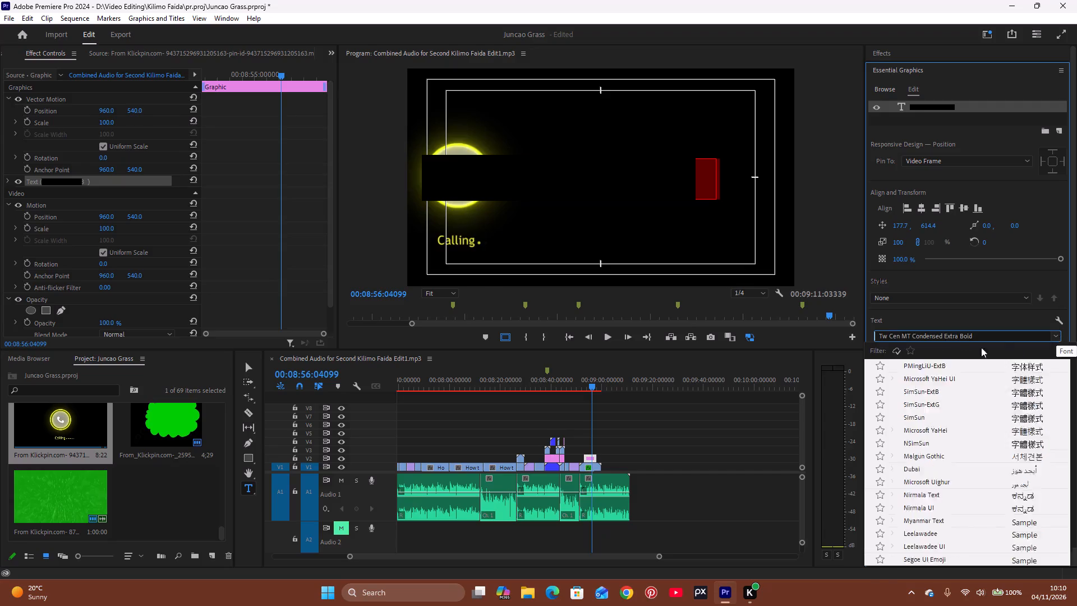
left_click(899, 357)
left_click(906, 353)
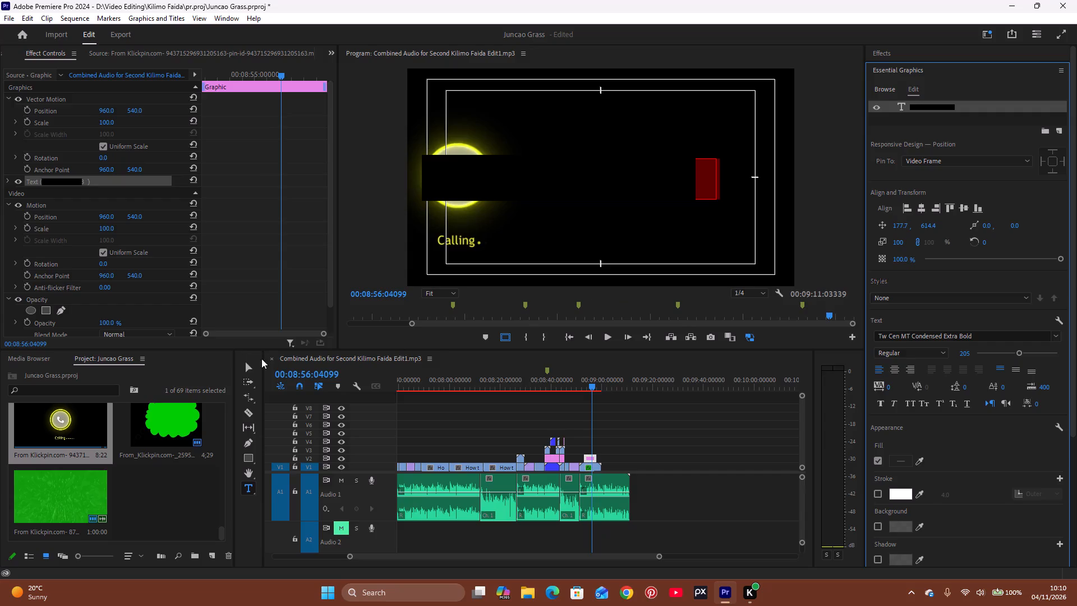
Move the phone-number text right, clear of the phone graphic, to a horizontal position of 433.7.
left_click_drag(896, 226, 898, 226)
left_click_drag(898, 226, 944, 226)
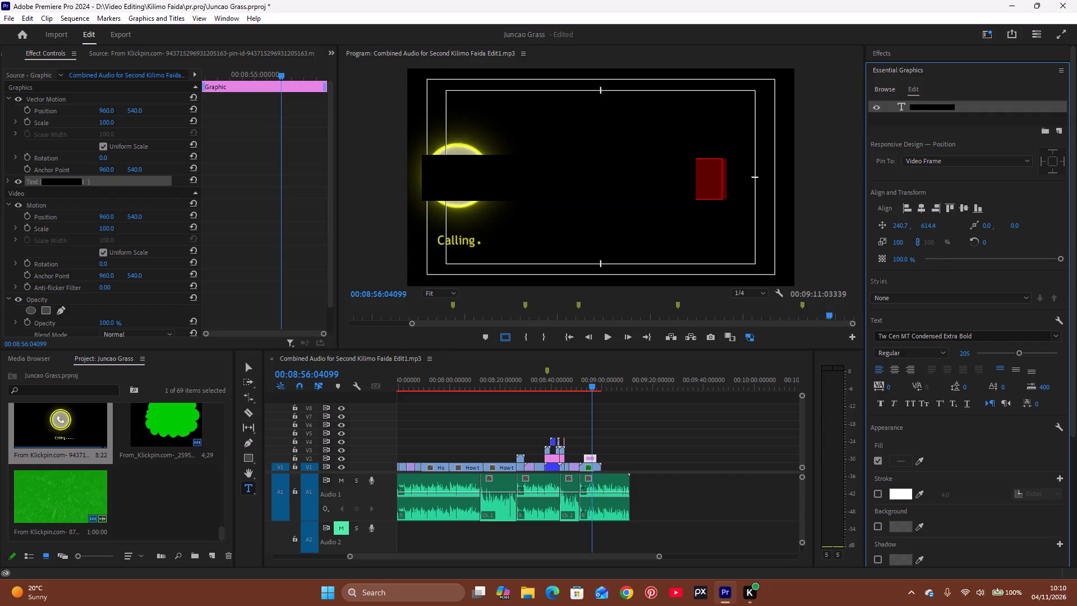
left_click_drag(944, 226, 1037, 219)
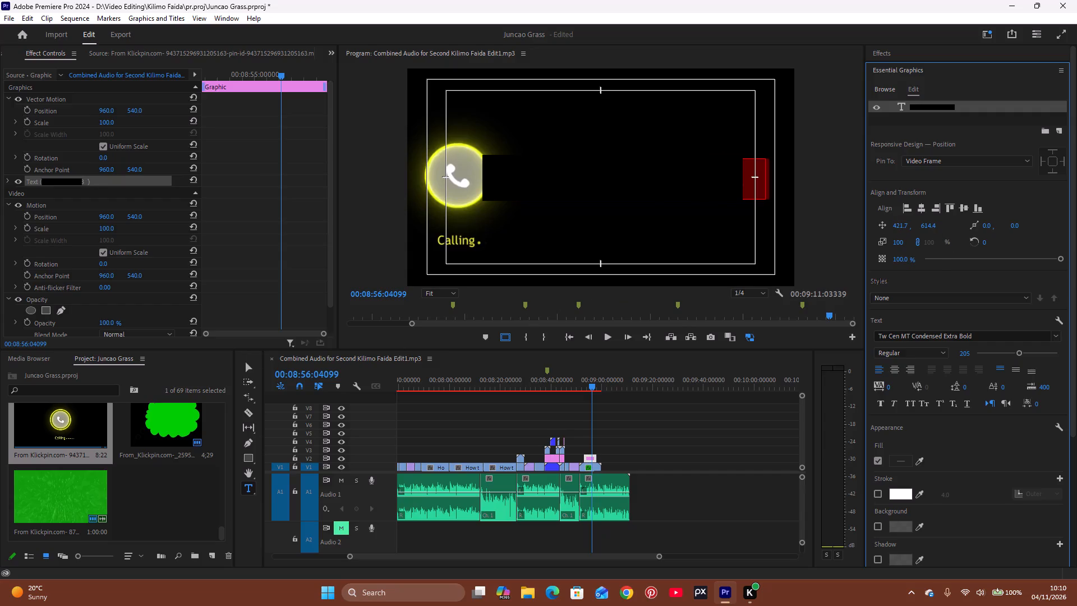
left_click_drag(1037, 219, 1050, 226)
left_click_drag(1050, 226, 1053, 226)
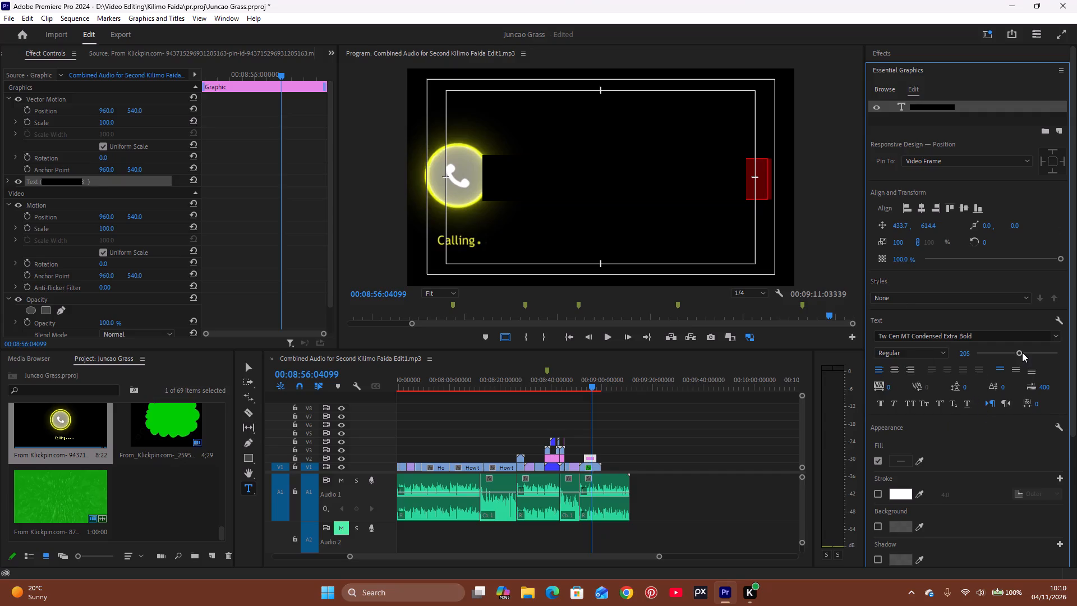
Enlarge the phone-number text to size 216 and delete the empty space after its last digit.
left_click(1019, 352)
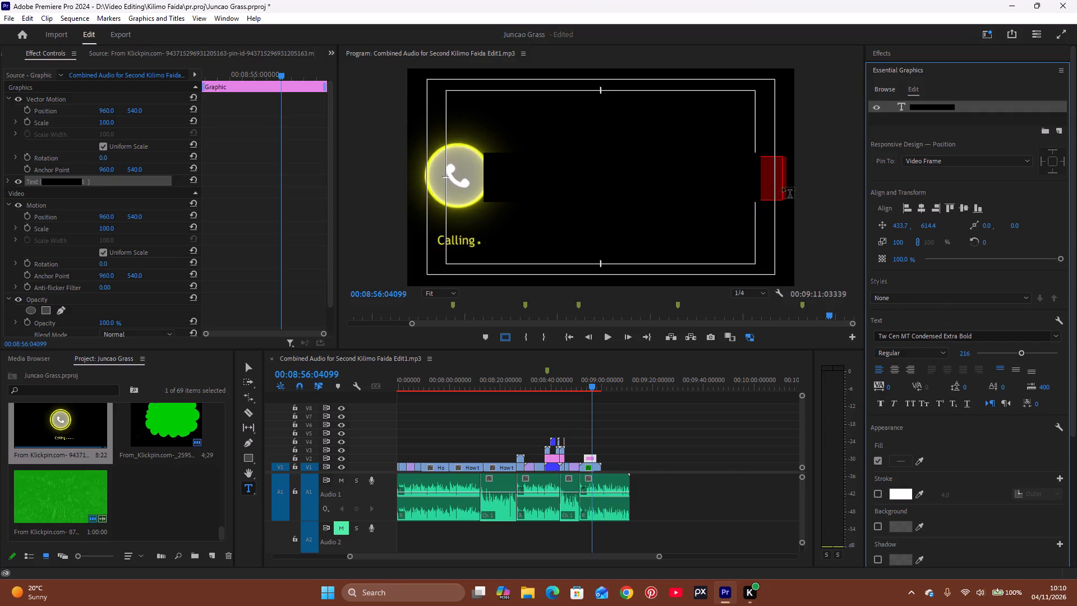
left_click(780, 181)
left_click(780, 181)
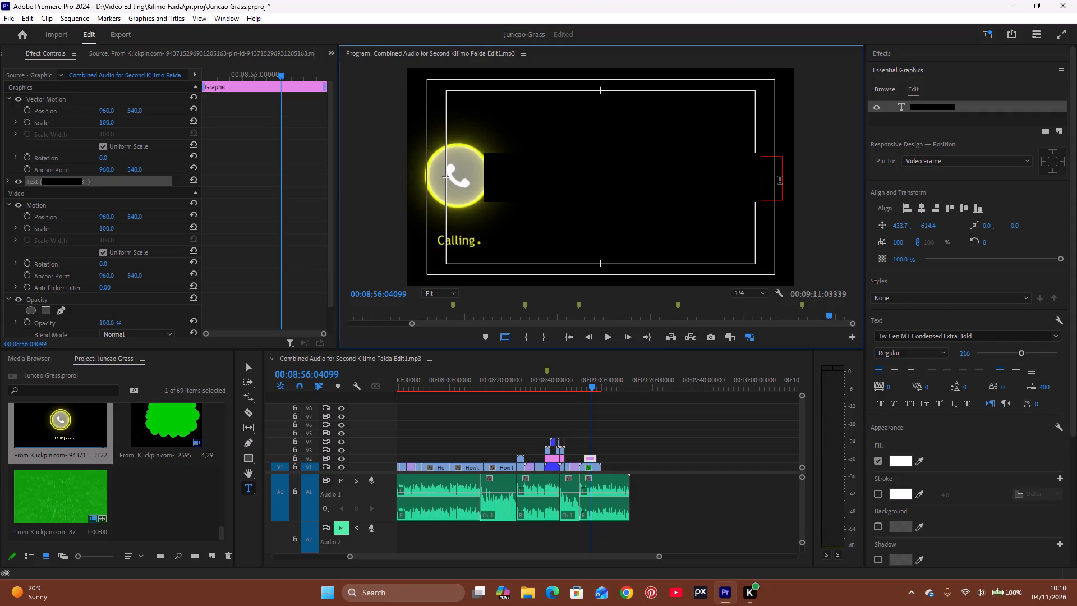
key("BackSpace")
key("BackSpace")
left_click_drag(1021, 354, 1028, 352)
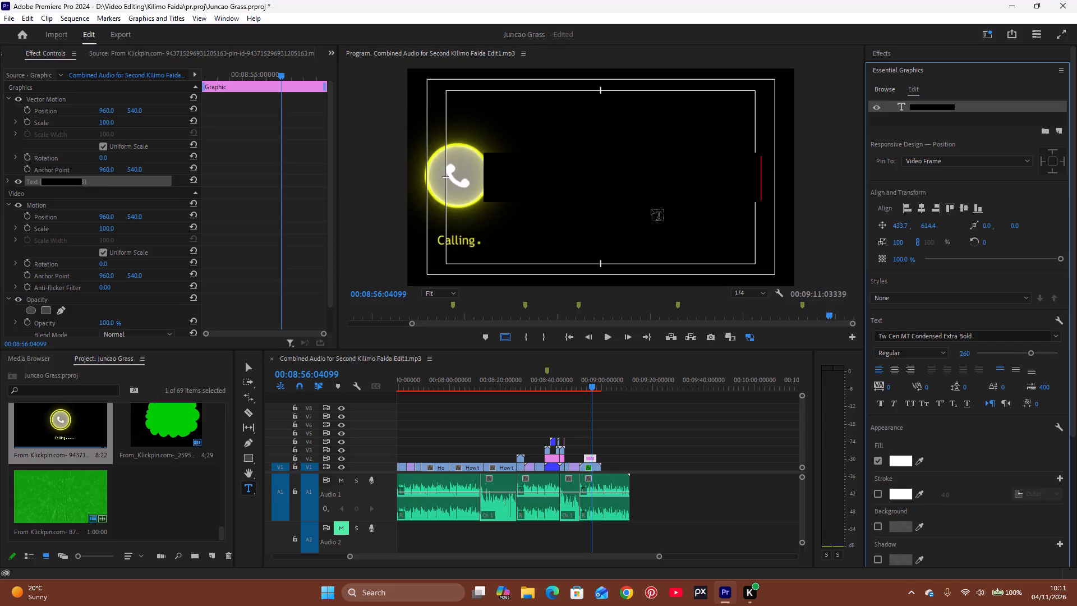
Change the fill colour of the whole phone-number text to white.
double_click(642, 185)
key("ctrl+a")
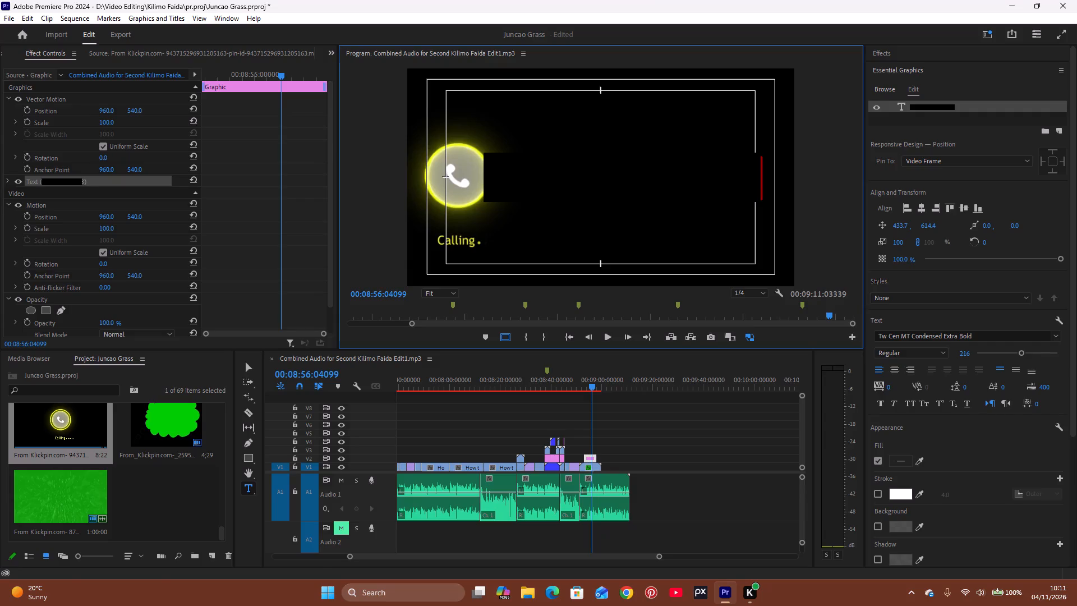
left_click(899, 459)
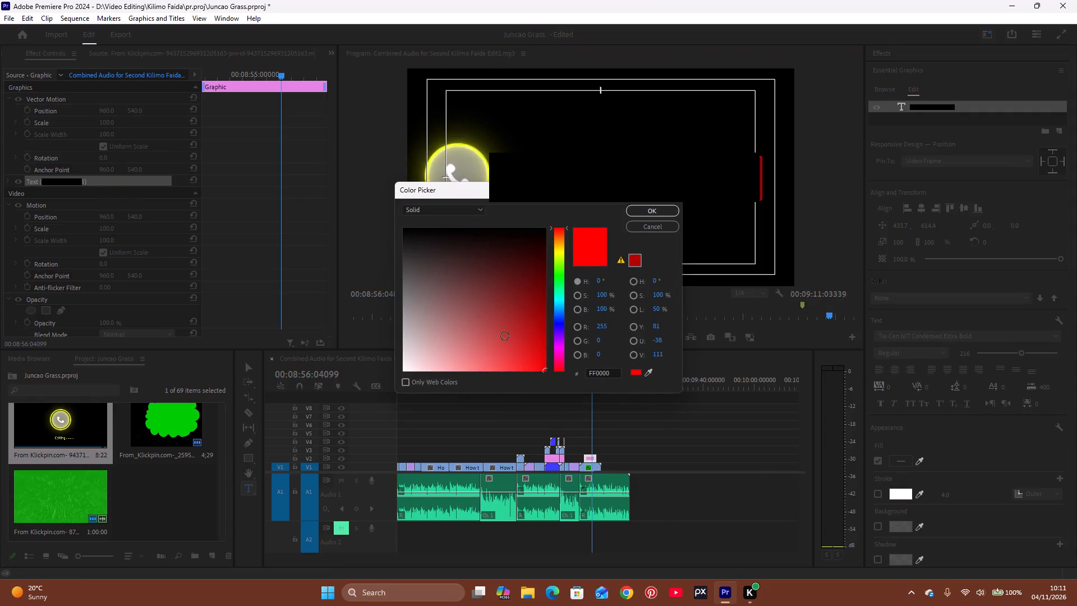
left_click_drag(420, 336, 361, 426)
left_click(647, 210)
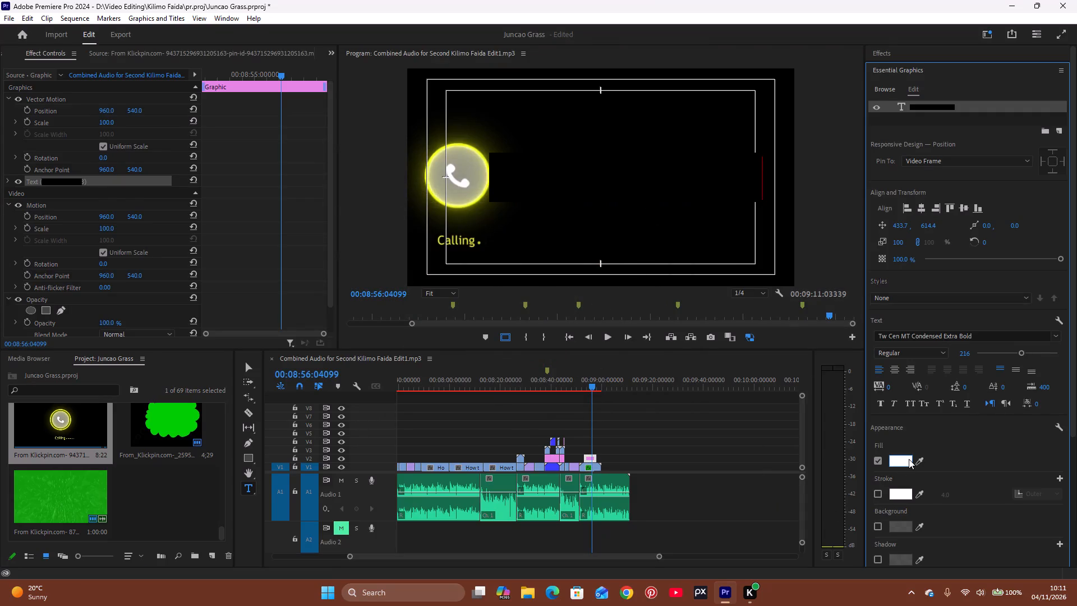
Adjust the phone-number text's font size to 227 and centre it vertically in the frame again.
left_click_drag(1019, 351, 1025, 351)
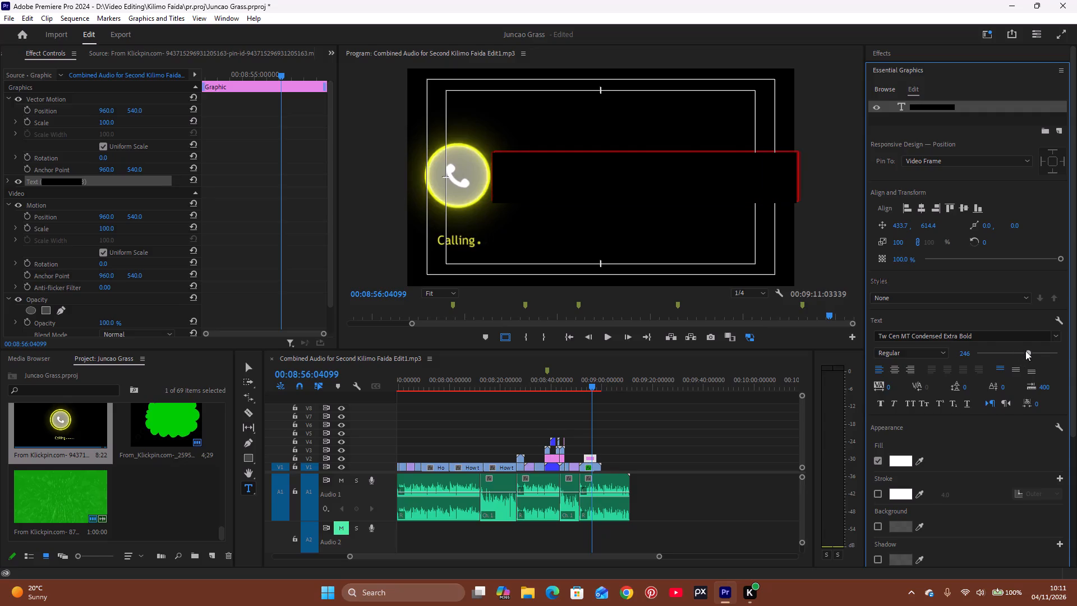
left_click_drag(1025, 351, 1023, 355)
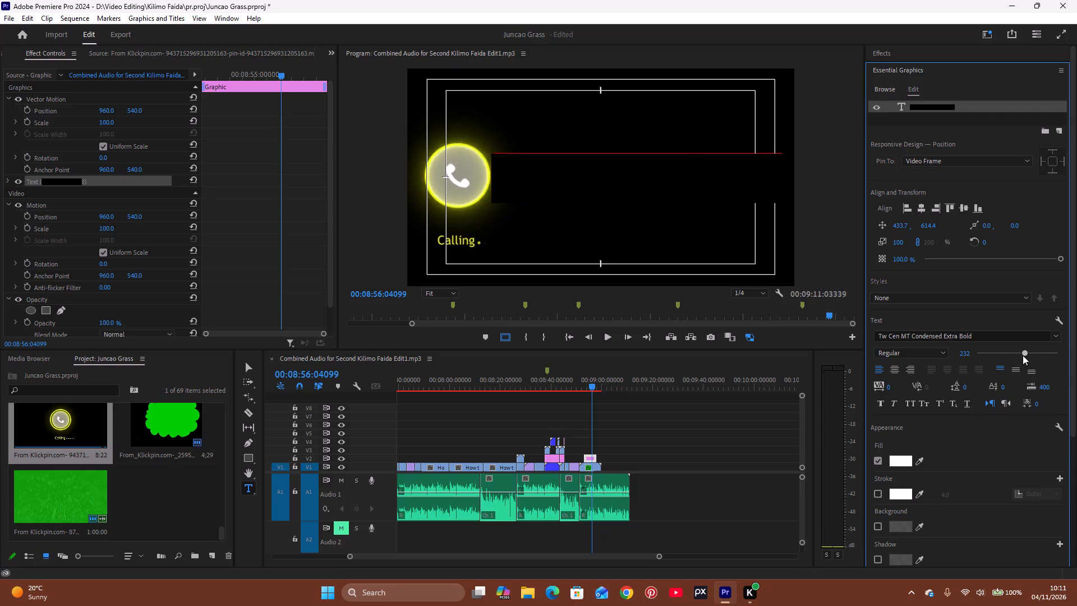
left_click_drag(1023, 355, 1021, 362)
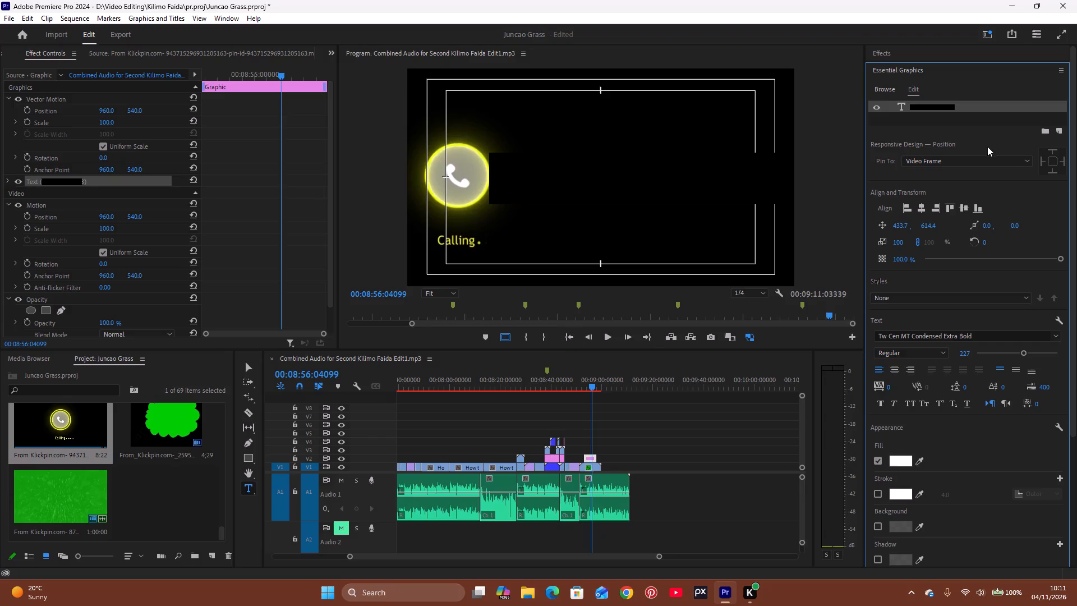
left_click(965, 208)
Delete one character from within the phone-number text.
left_click(564, 180)
key("BackSpace")
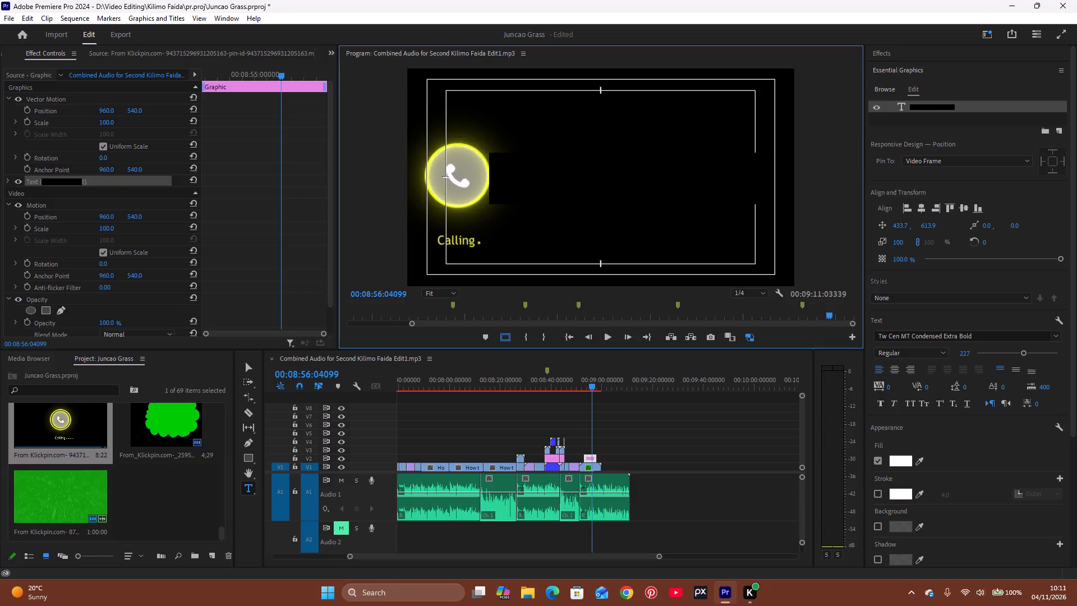
Resize the whole phone-number text, trying sizes 246 and 244 before settling on a font size of 240.
key("ctrl+a")
left_click(1025, 355)
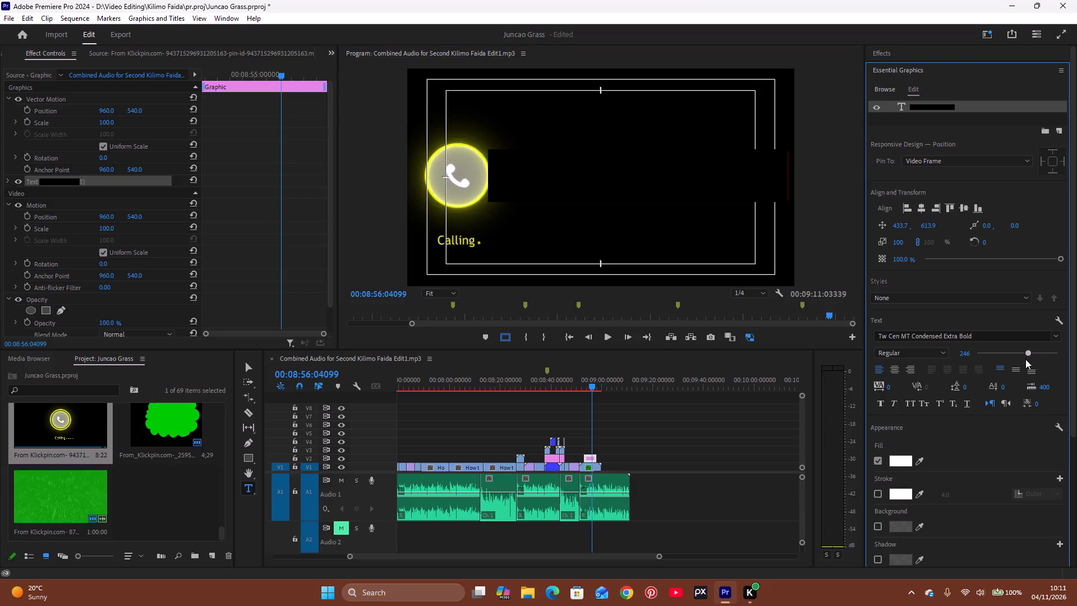
left_click(966, 354)
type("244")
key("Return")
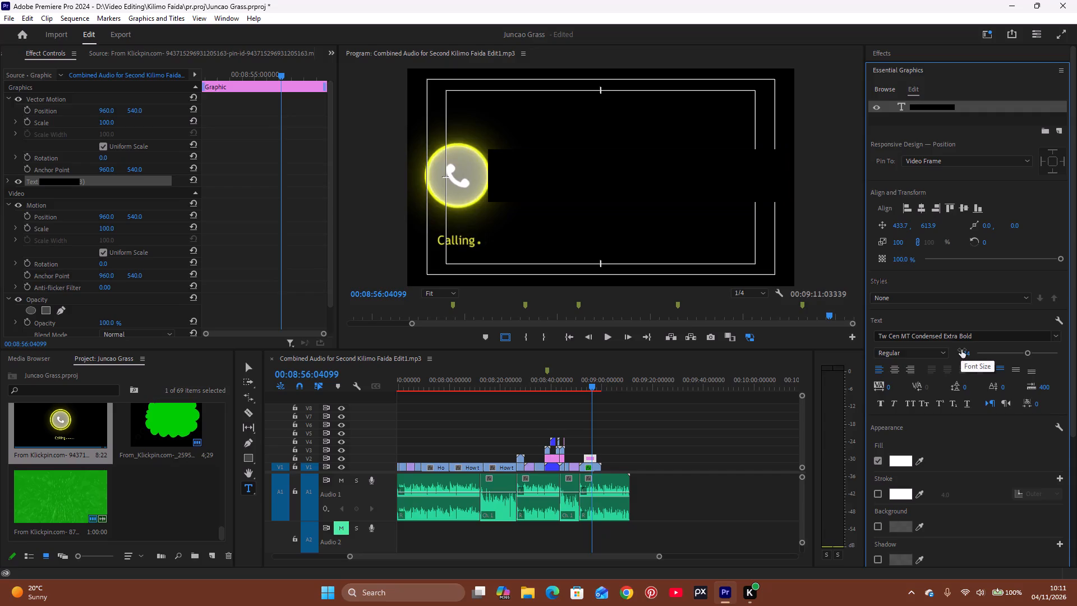
left_click(962, 350)
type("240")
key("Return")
Switch to the Selection tool and nudge the phone-number text left and up to position 422.7, 610.9.
left_click(252, 370)
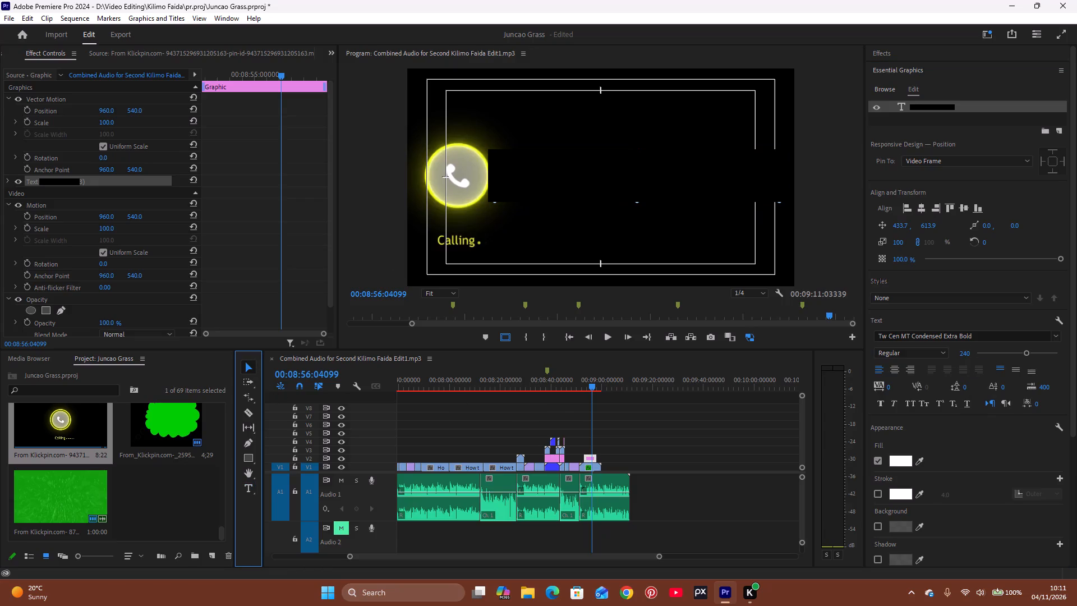
left_click(532, 181)
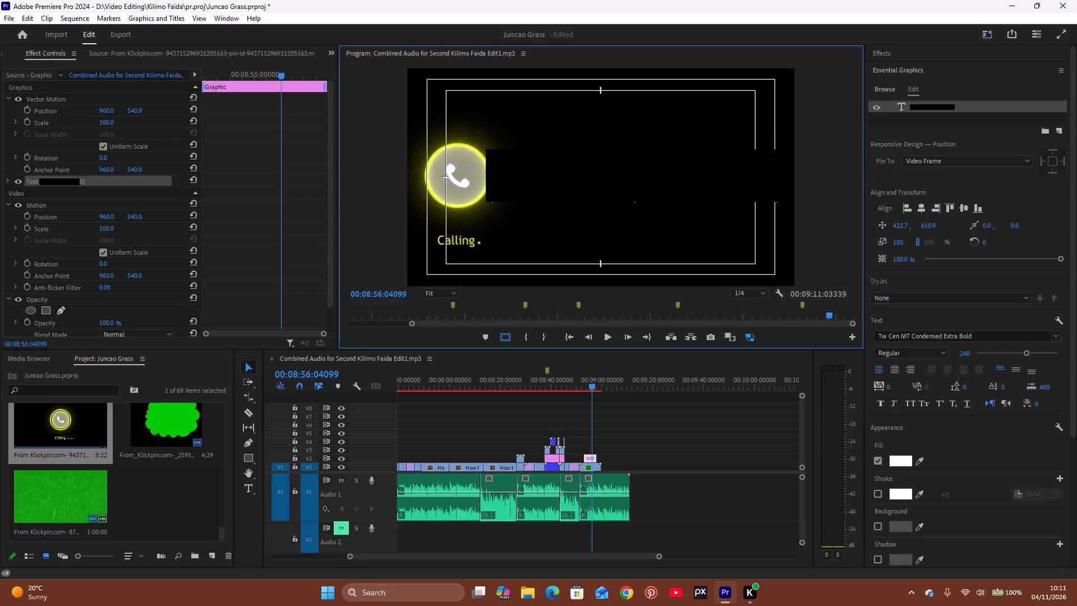
Centre the phone-number text vertically in the frame and play a short stretch to check it.
left_click(963, 209)
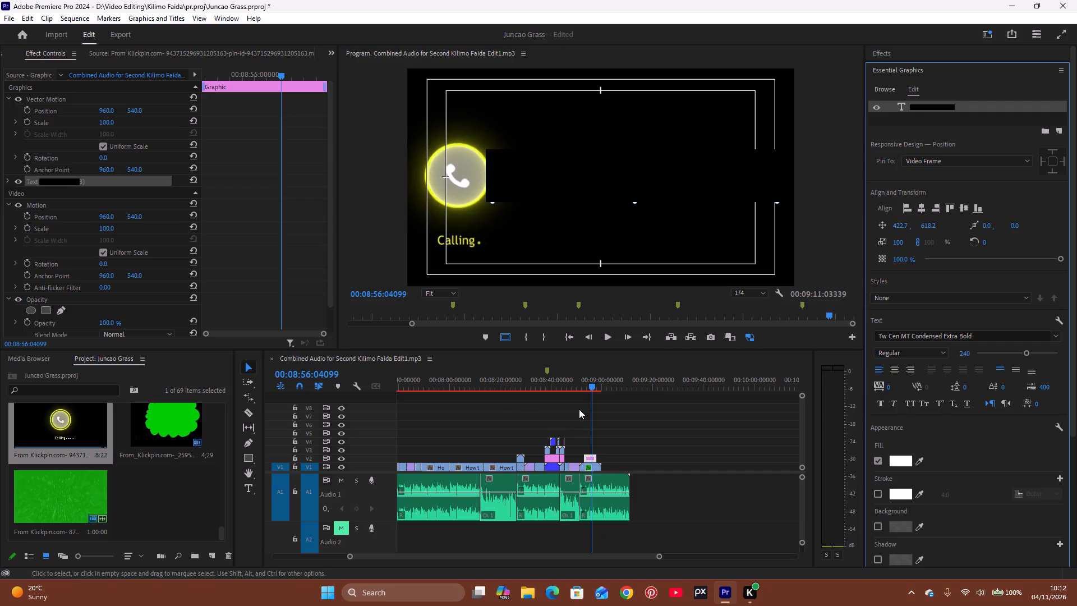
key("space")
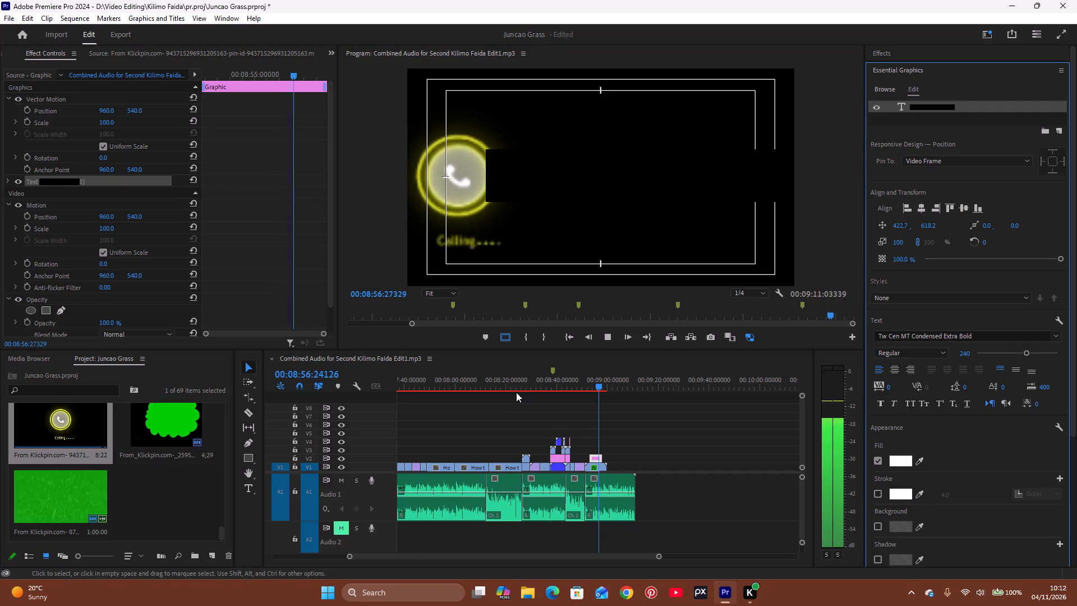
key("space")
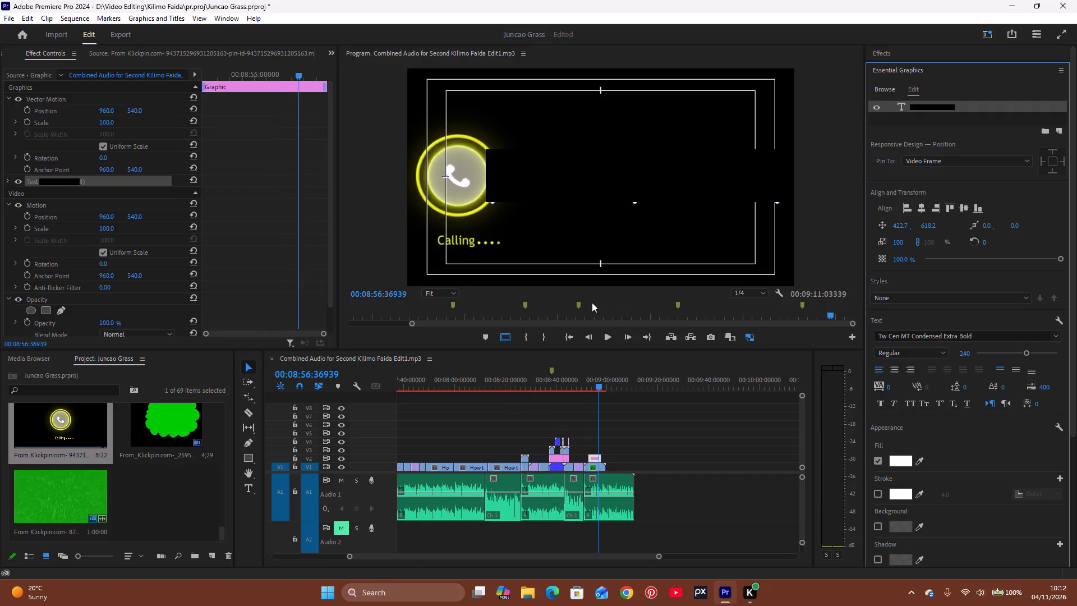
Set the phone-number text's font size to 235.
left_click(963, 351)
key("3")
key("BackSpace")
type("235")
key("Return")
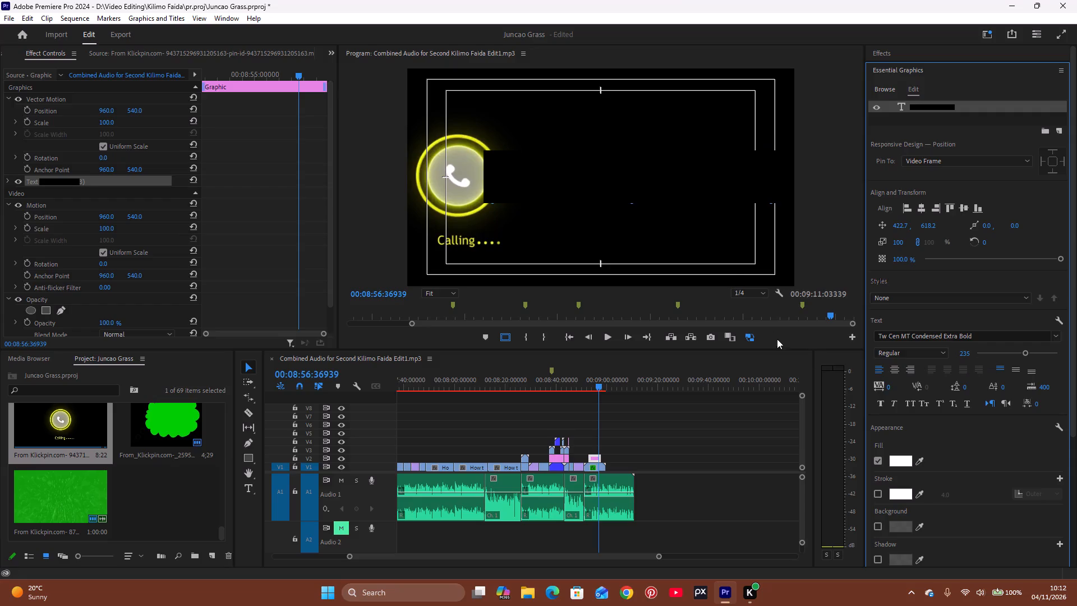
Move the phone-number text slightly away from the phone graphic, to position 455.7, 621.2.
left_click_drag(602, 176, 607, 177)
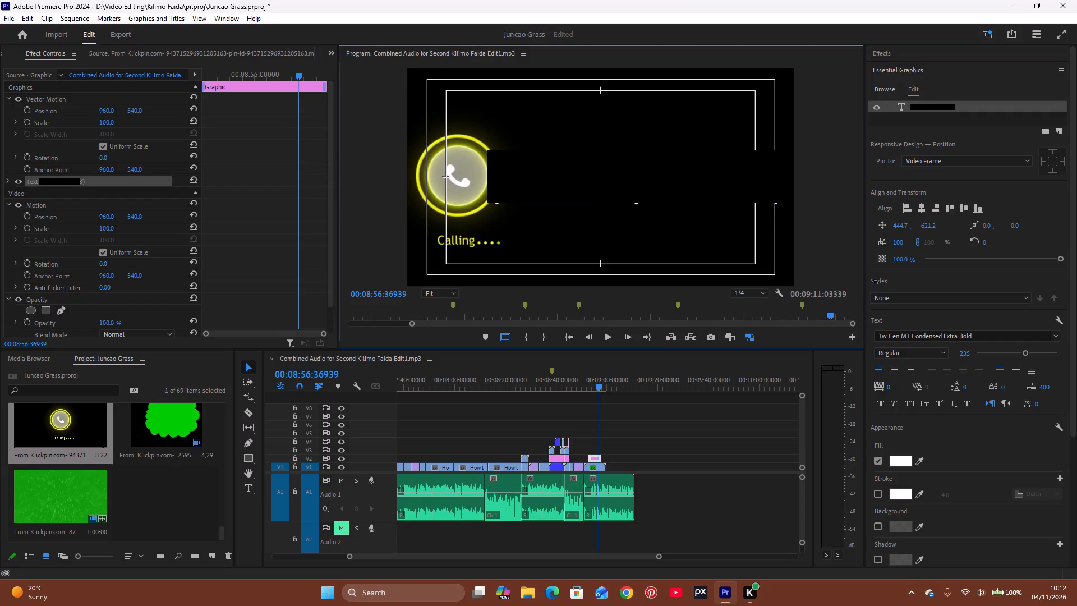
left_click_drag(607, 177, 609, 177)
Play past the end of the phone-number text and trim the phone graphic clip's end on V1 to 00:08:58:01800.
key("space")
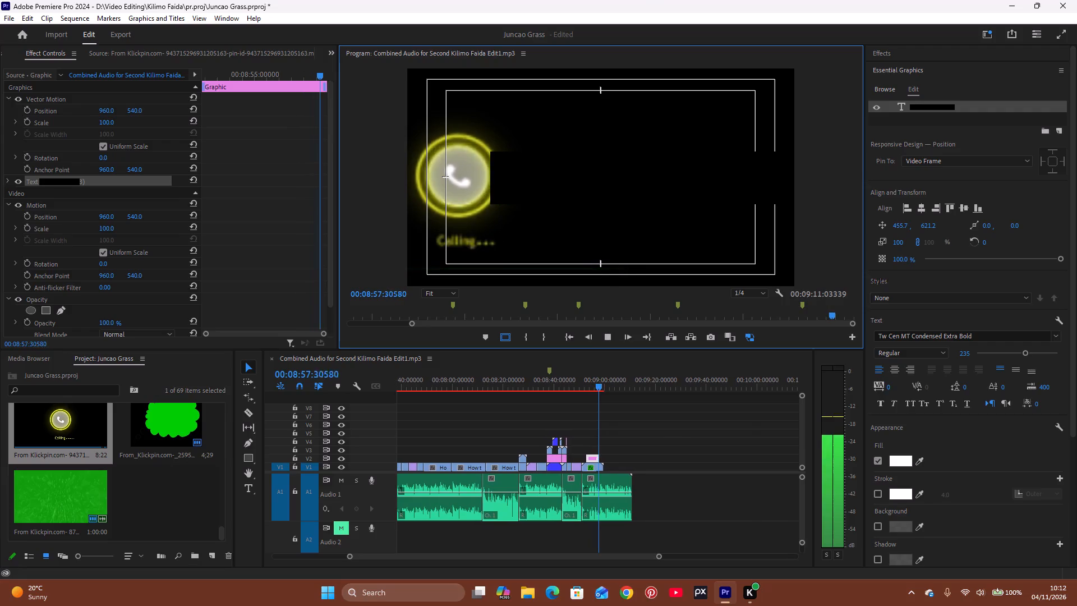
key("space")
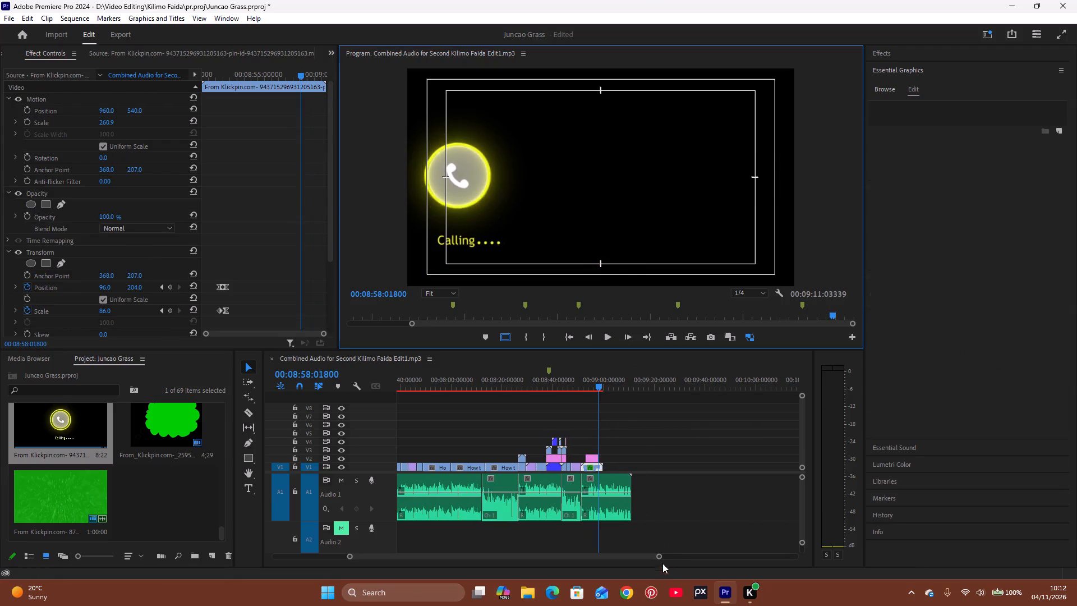
left_click_drag(659, 553, 619, 577)
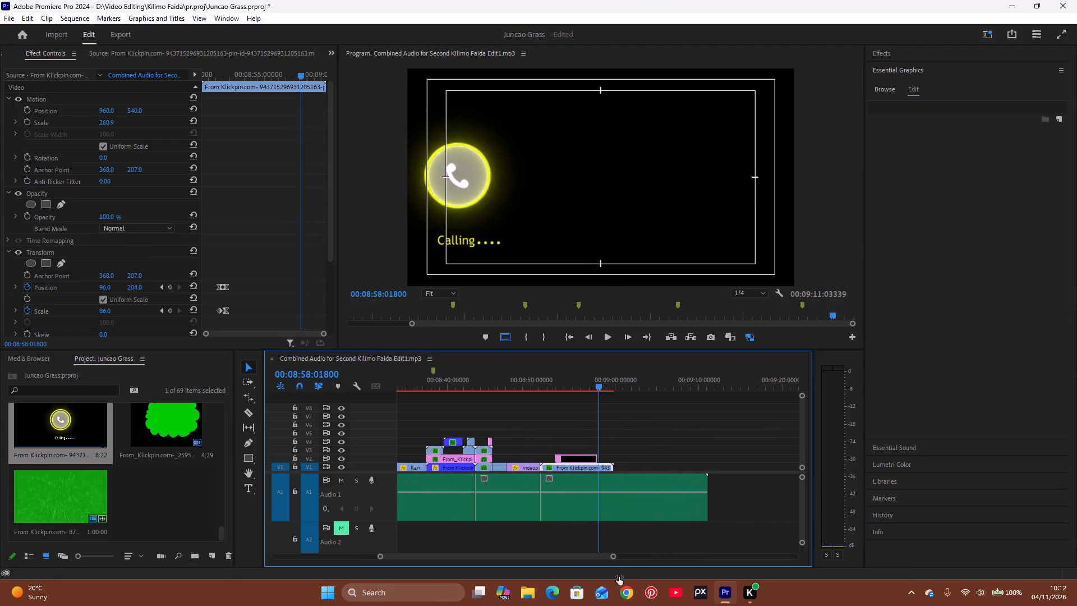
left_click_drag(619, 577, 606, 598)
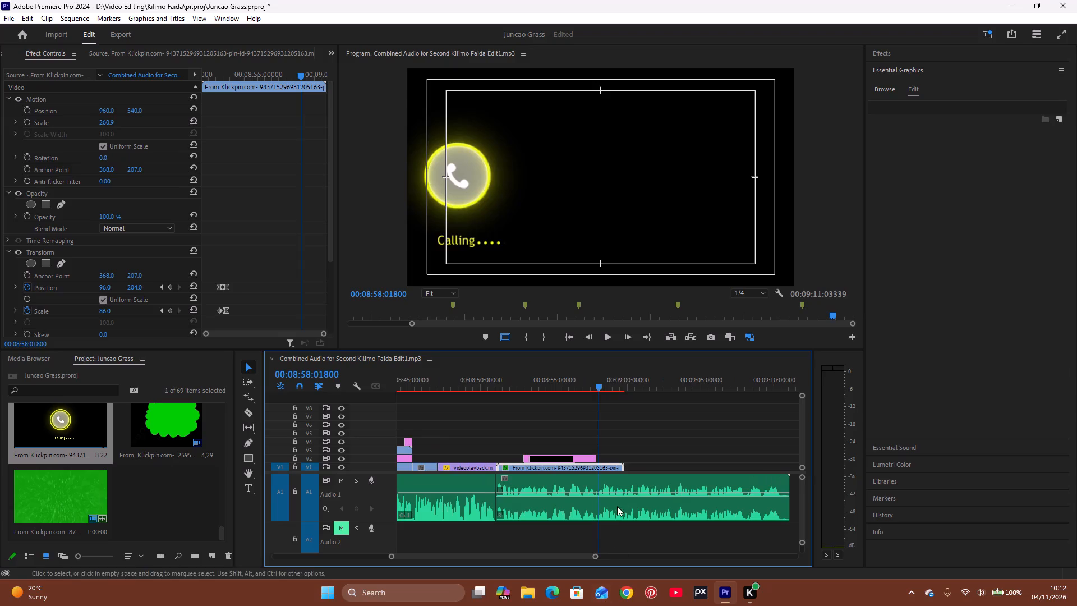
left_click_drag(616, 467, 599, 473)
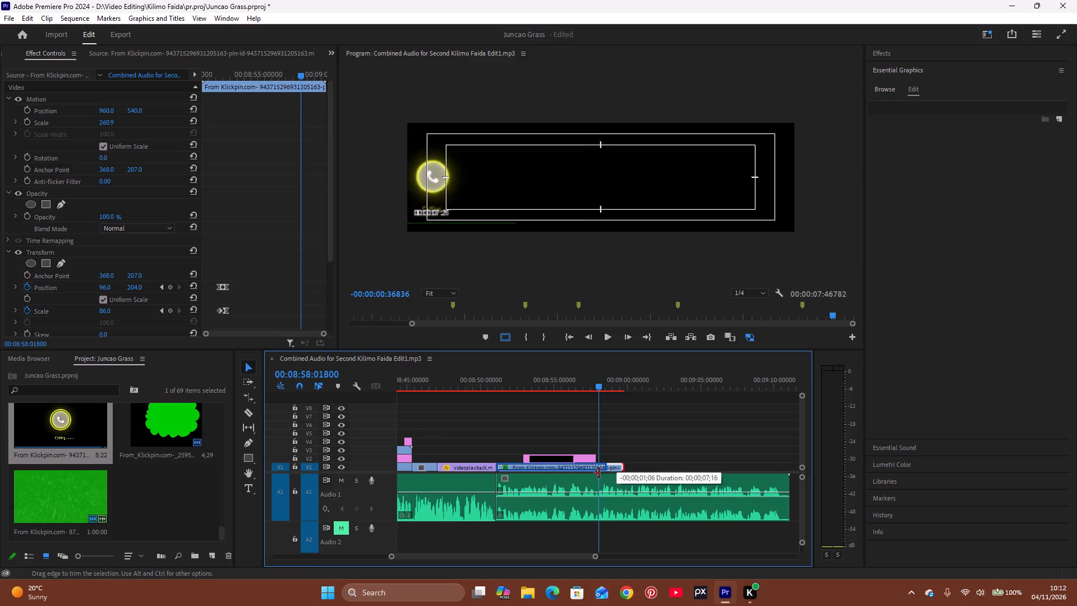
left_click_drag(599, 473, 595, 494)
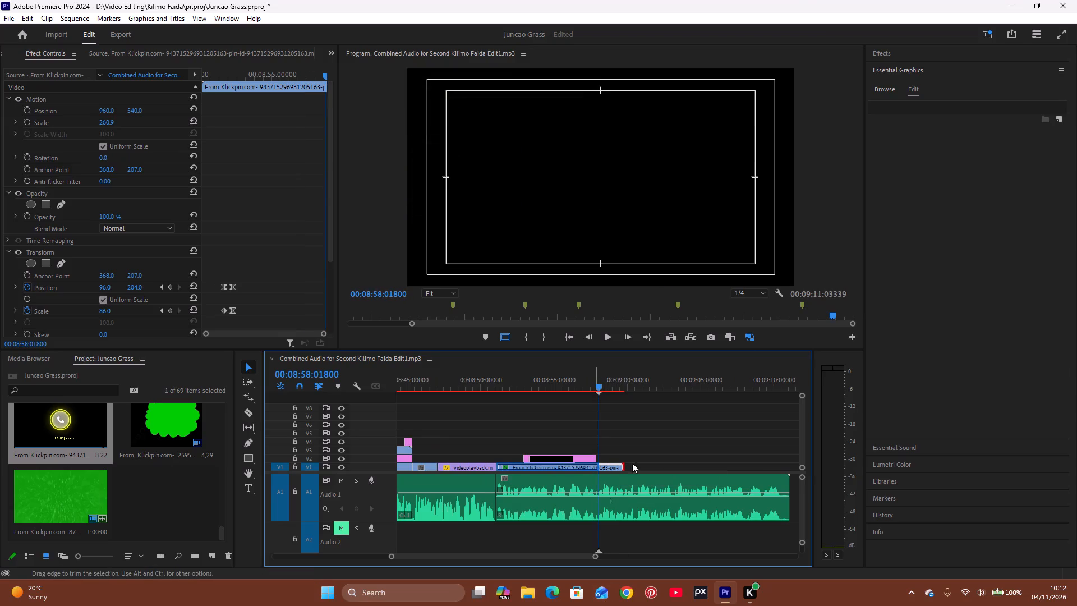
Play the sequence onward from the end of the trimmed phone clip to listen to the following audio.
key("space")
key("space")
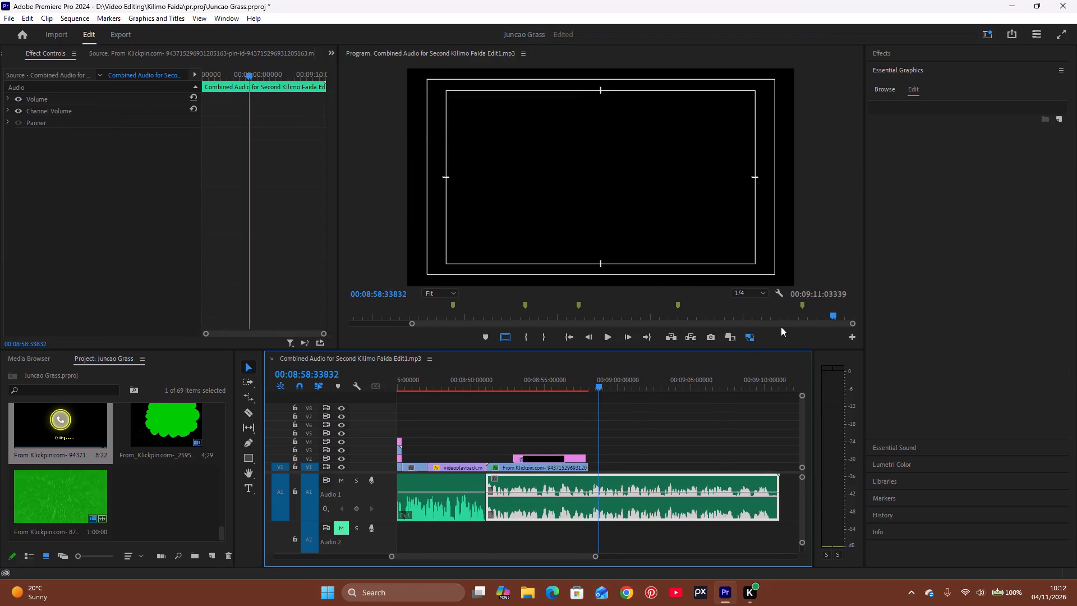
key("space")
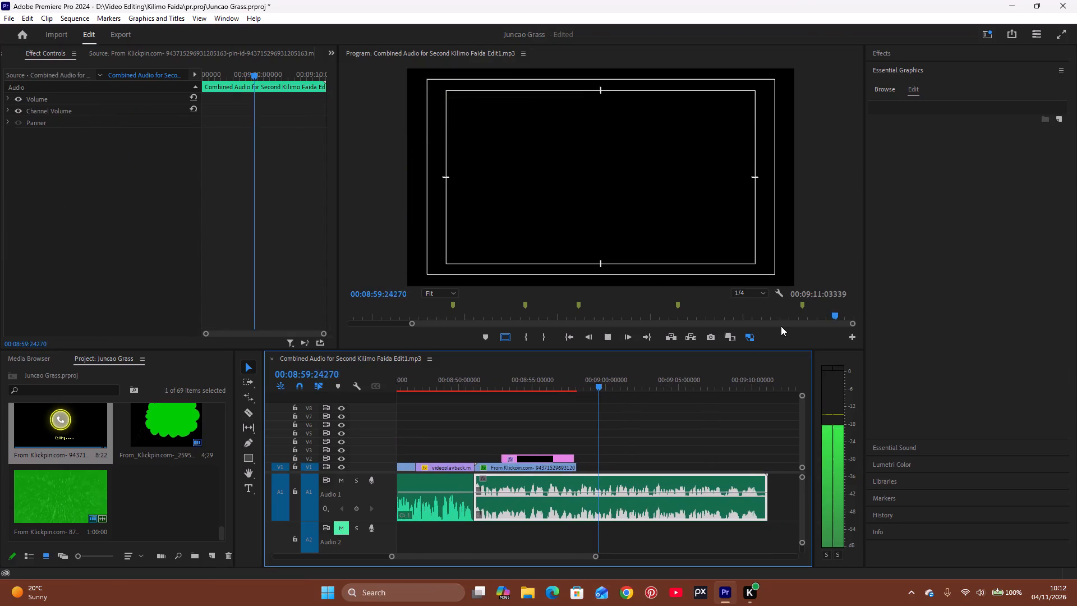
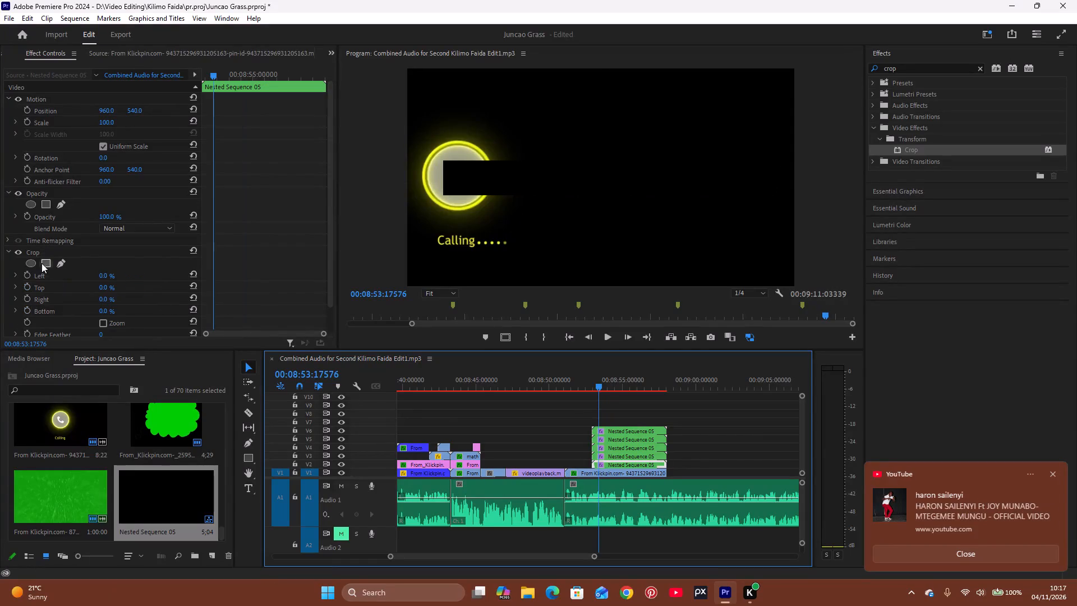
Crop the nested sequence copy on V2 to a narrow vertical strip, with Left at 22.5% and Right at 63.6%.
left_click(42, 250)
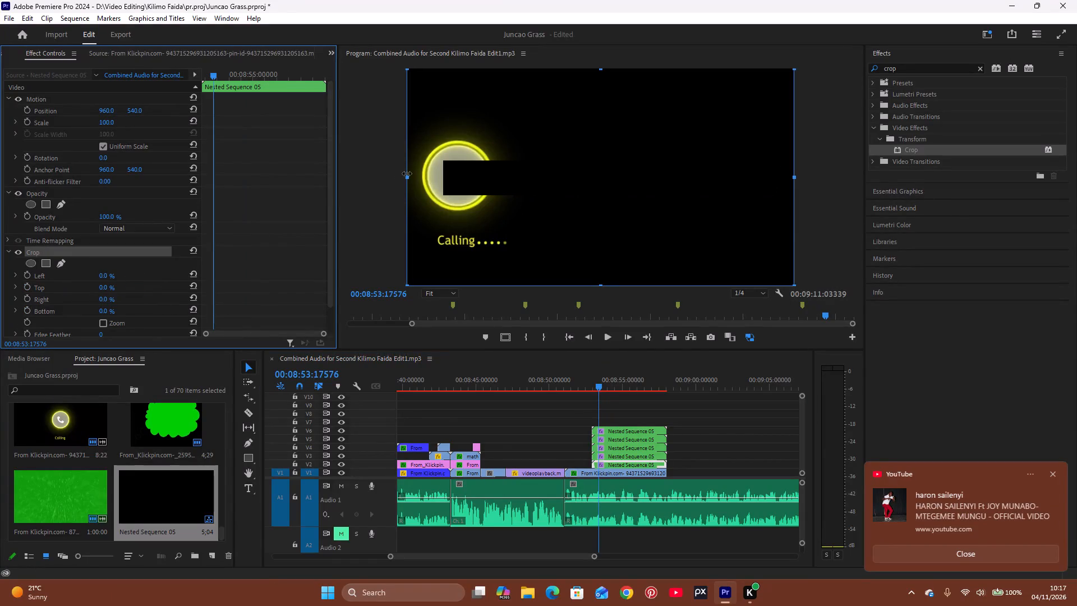
left_click_drag(408, 177, 484, 215)
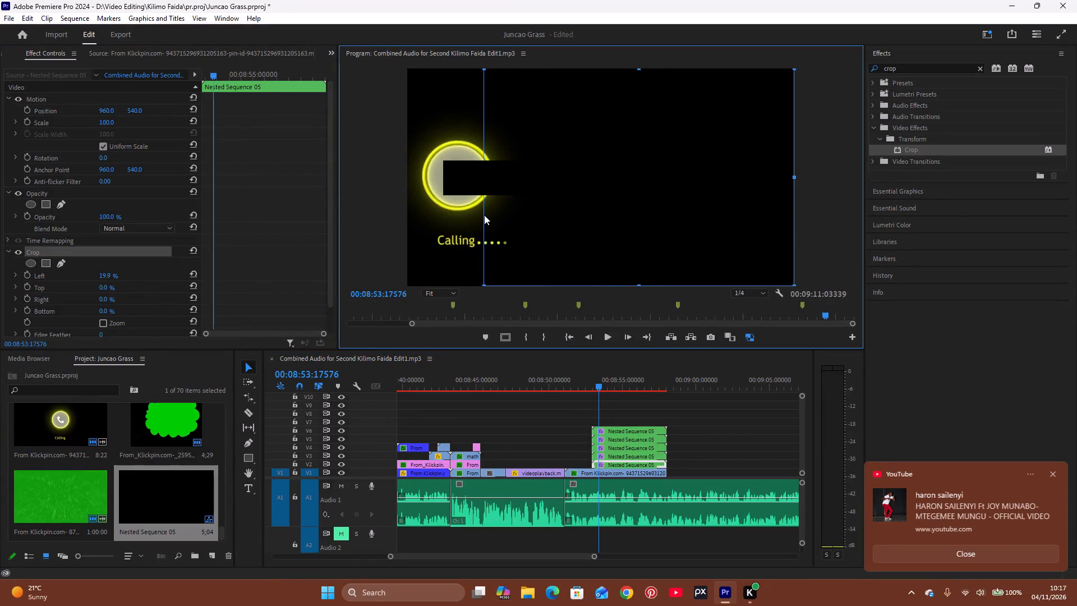
left_click_drag(484, 215, 493, 225)
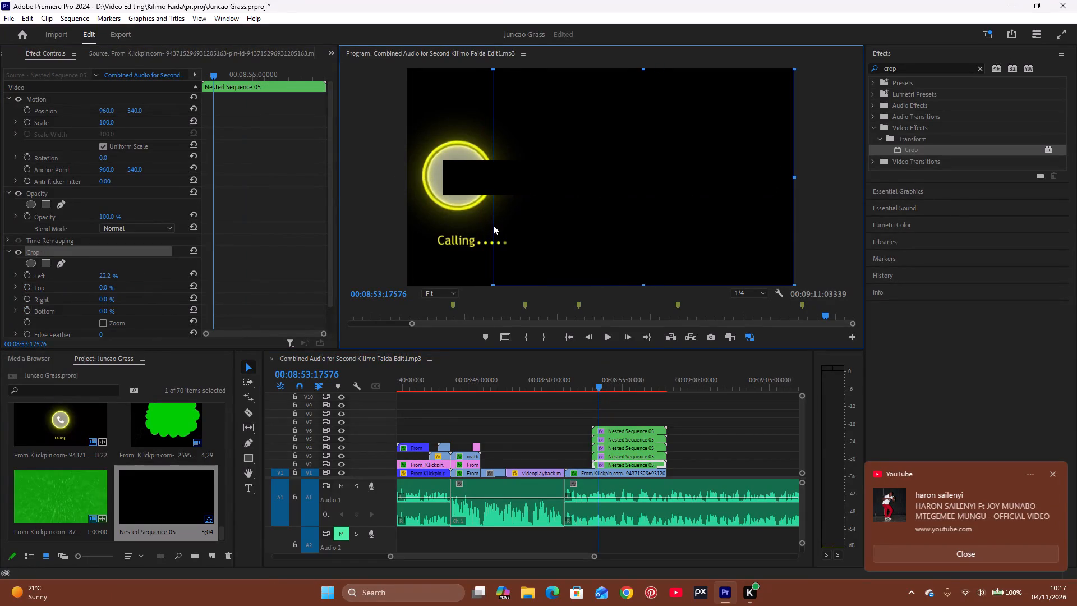
left_click_drag(493, 225, 494, 228)
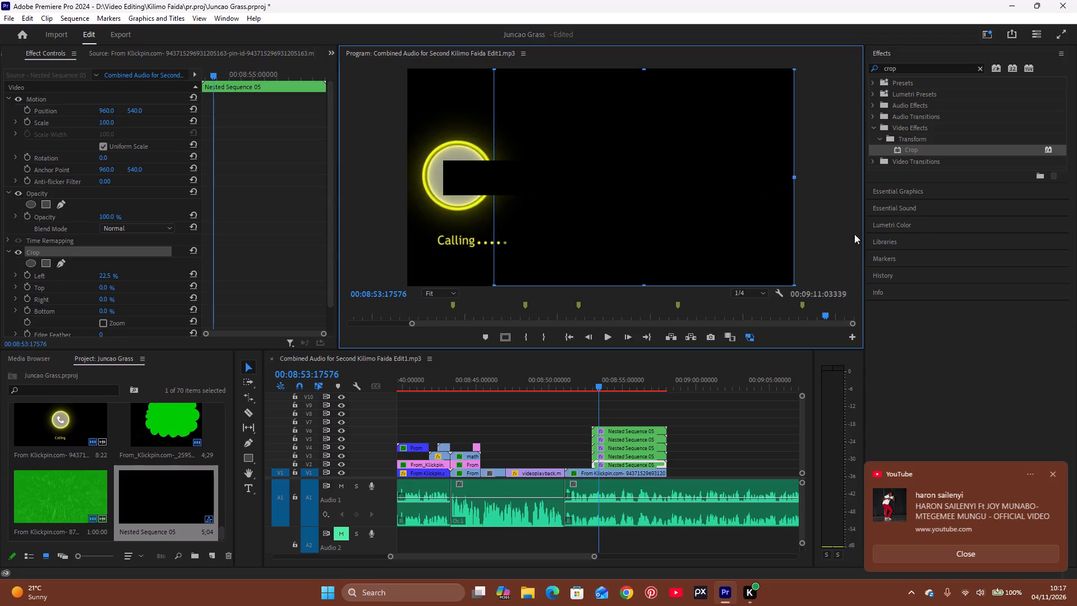
left_click_drag(794, 178, 536, 198)
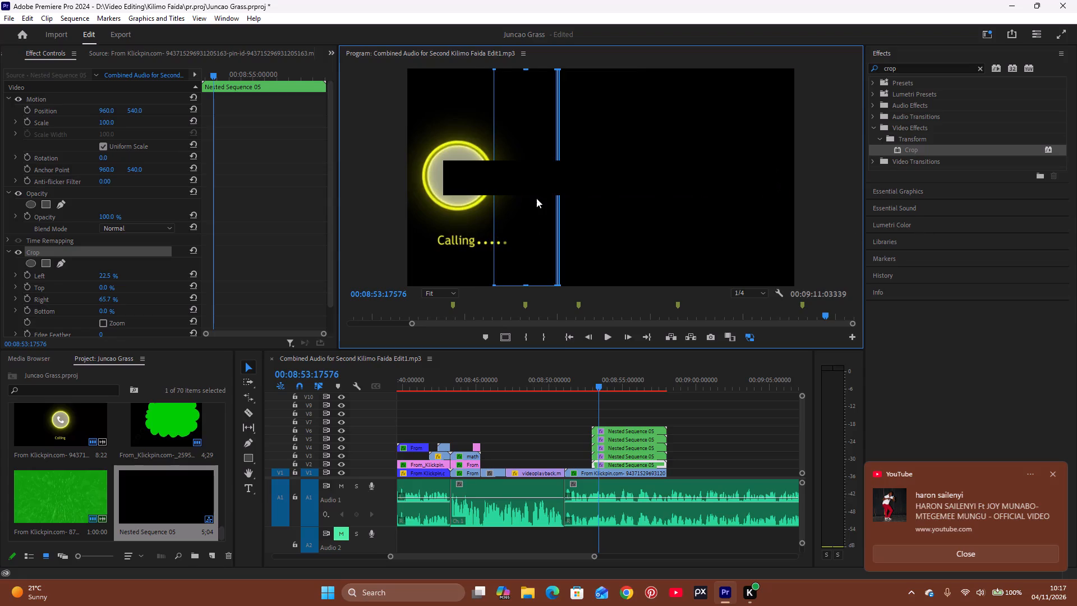
left_click_drag(536, 198, 547, 208)
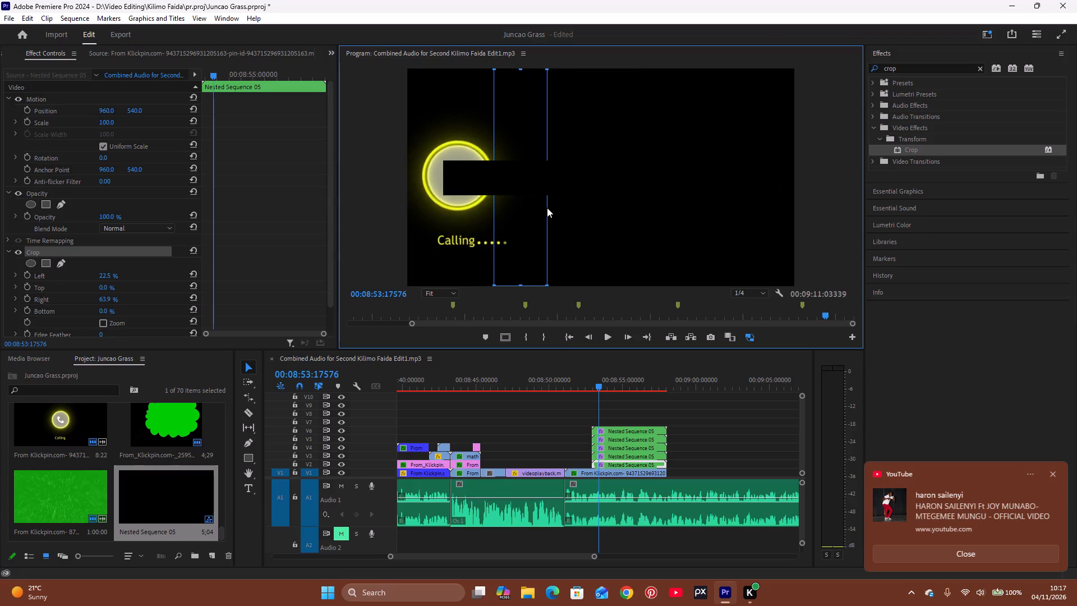
left_click_drag(547, 208, 548, 209)
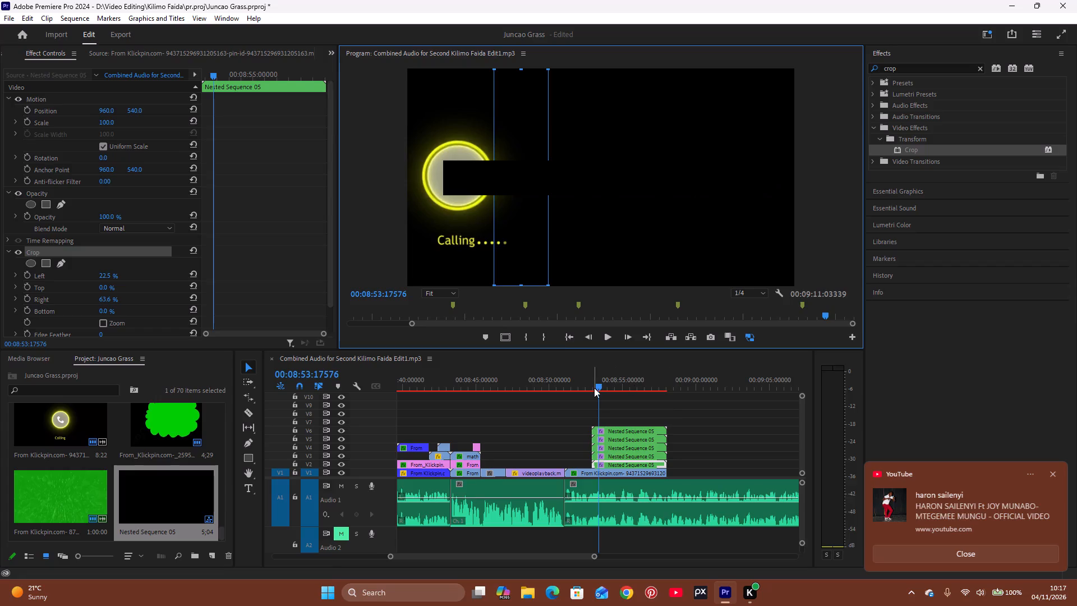
Play the start of the stacked nested sequences to check the cropped V2 layer over the phone graphic.
left_click(586, 375)
key("space")
key("space")
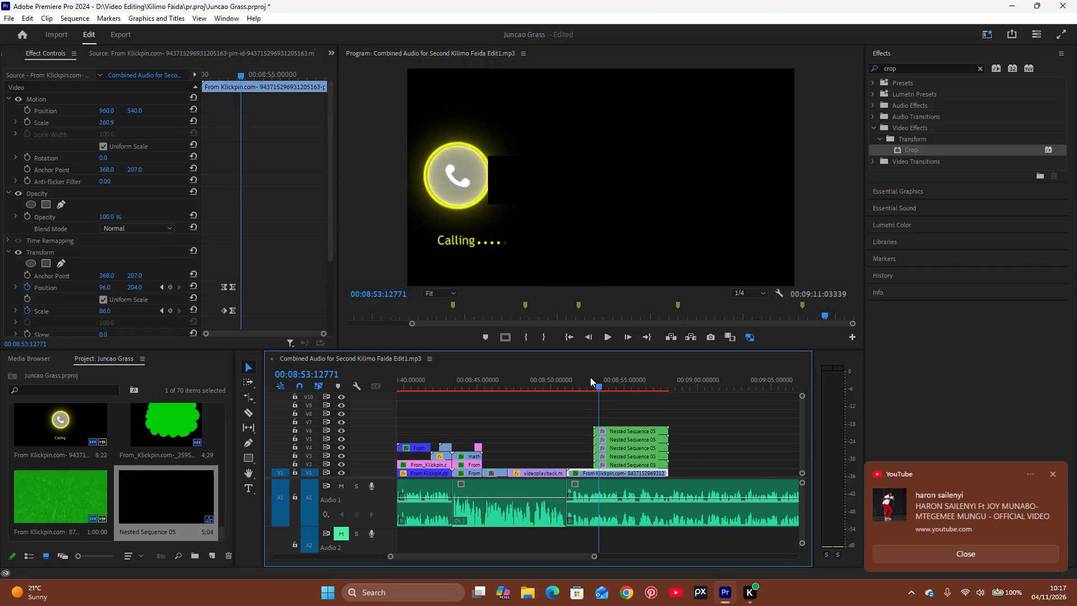
key("space")
key("space")
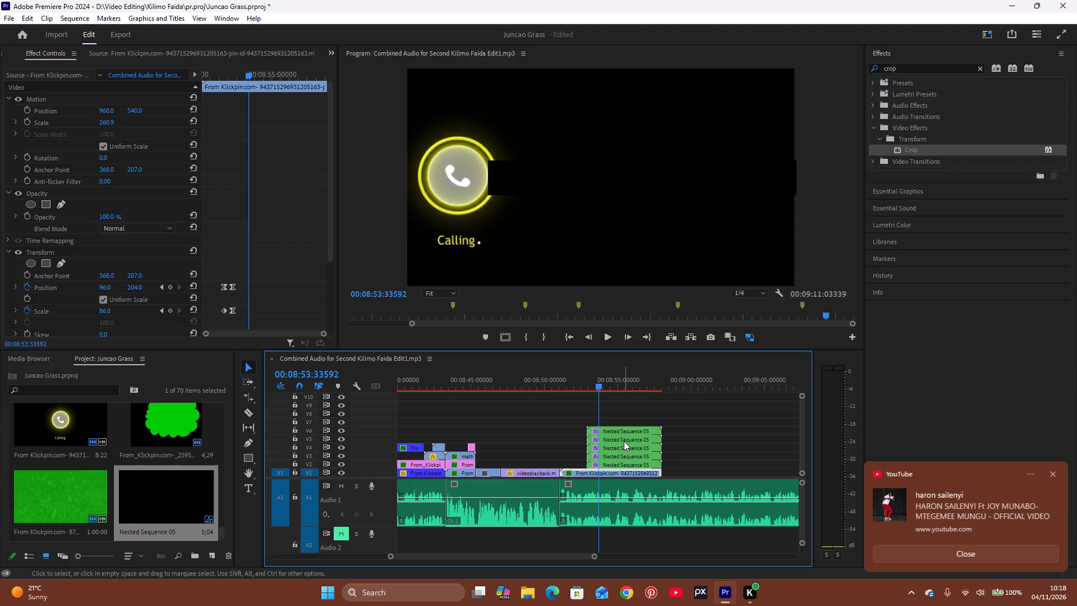
Crop the nested sequence copy on V3 to the adjoining strip, with Left at 36.8% and Right at 47.8%.
left_click(625, 456)
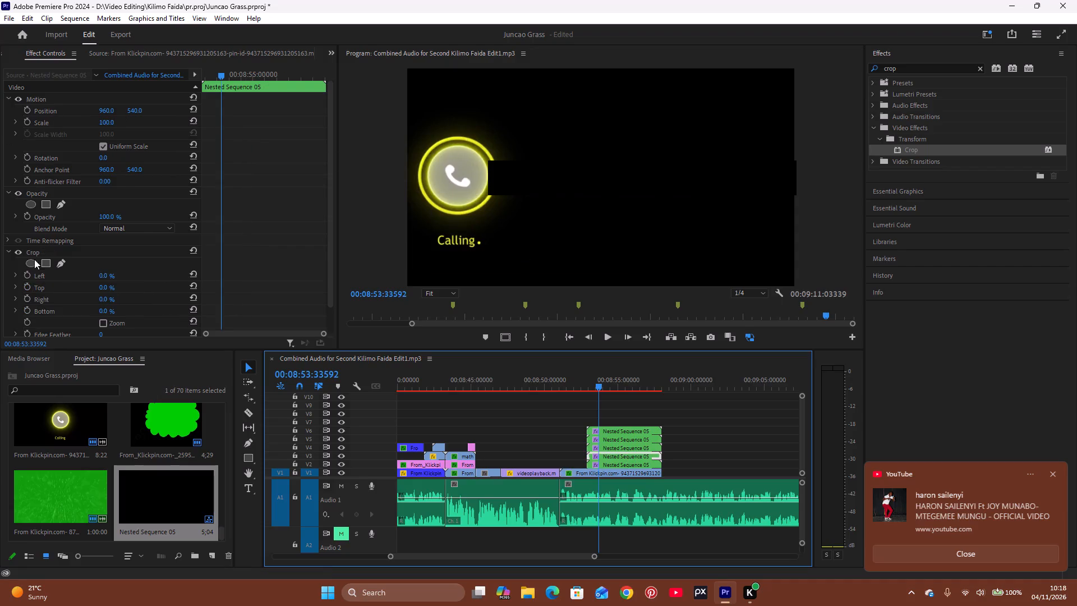
left_click(50, 249)
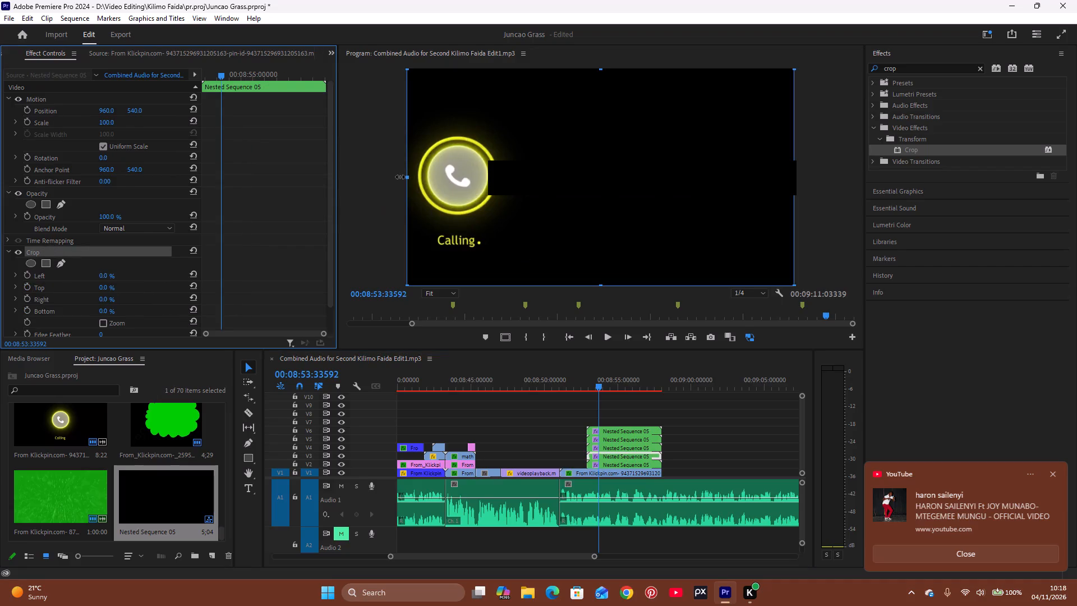
left_click_drag(405, 178, 540, 200)
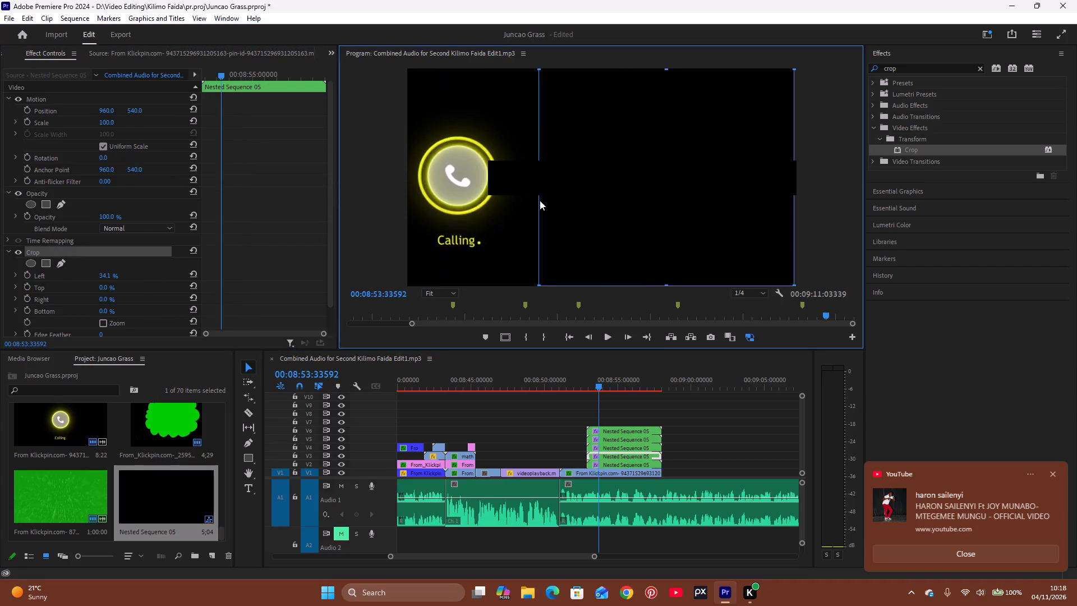
left_click_drag(540, 200, 550, 212)
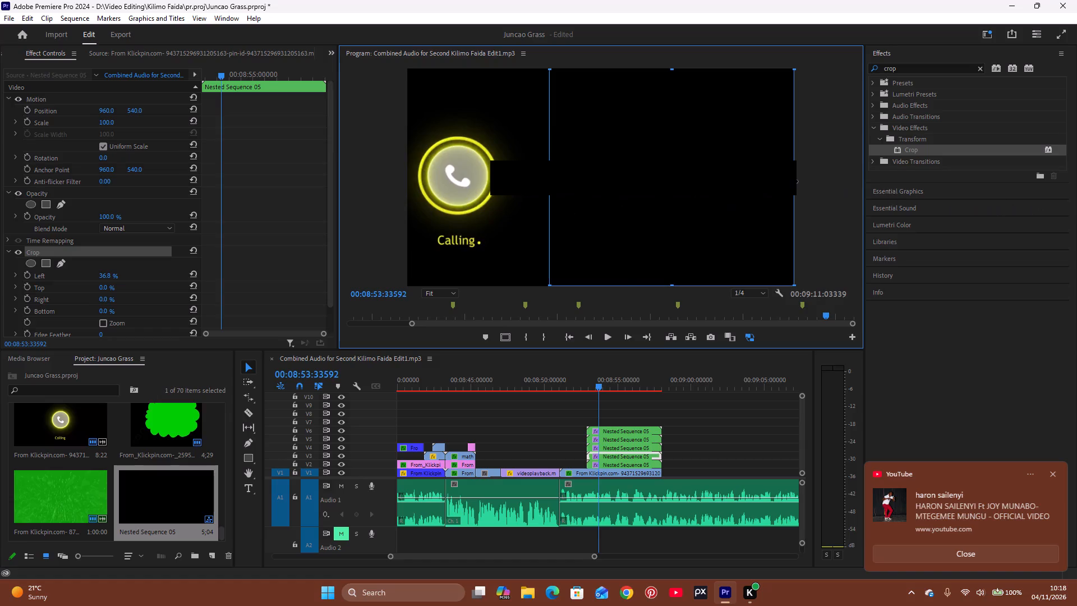
left_click_drag(794, 179, 619, 219)
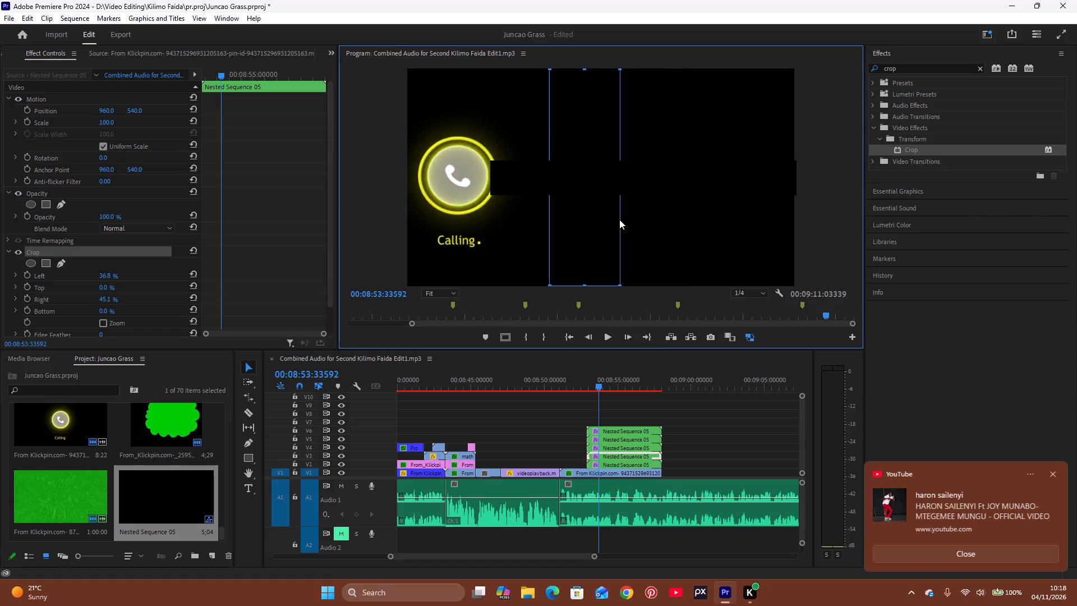
left_click_drag(619, 219, 609, 232)
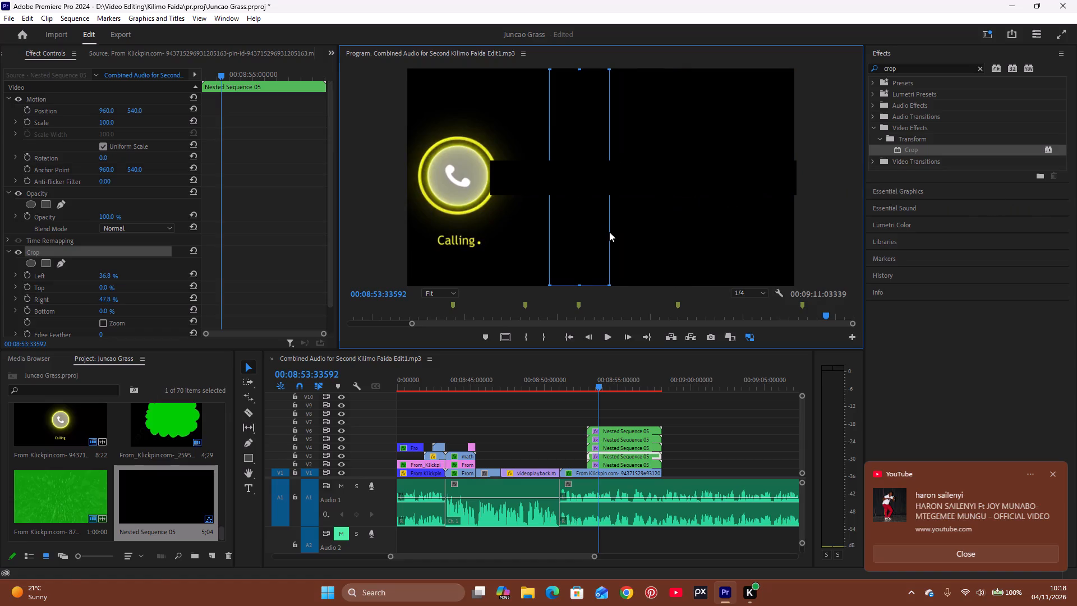
Crop the nested sequence copy on V4 to its own strip, with Left at 52.5% and Right at 33.2%.
left_click(639, 447)
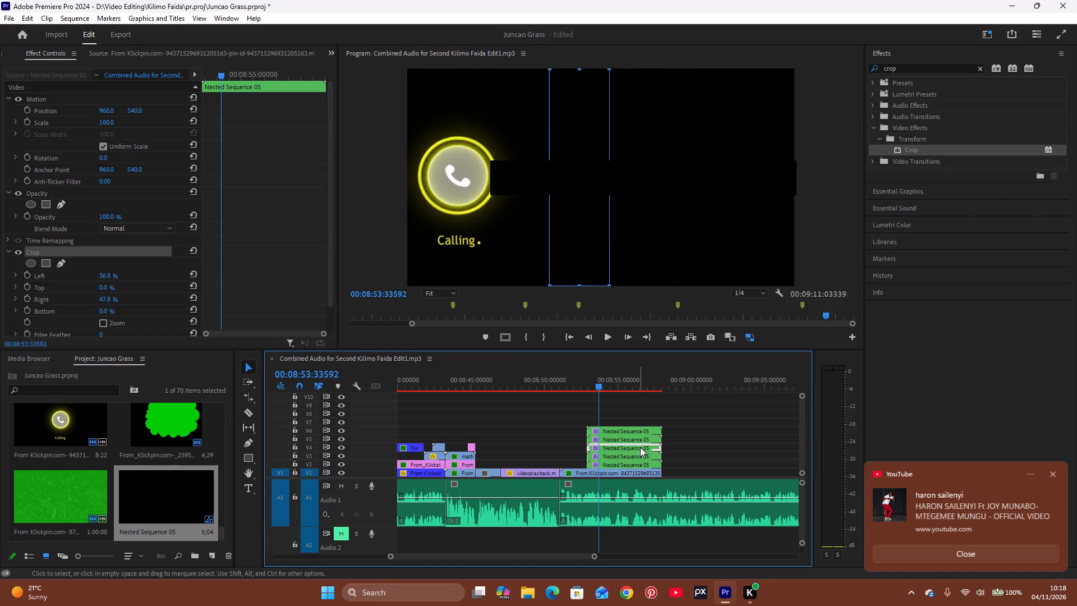
left_click(84, 249)
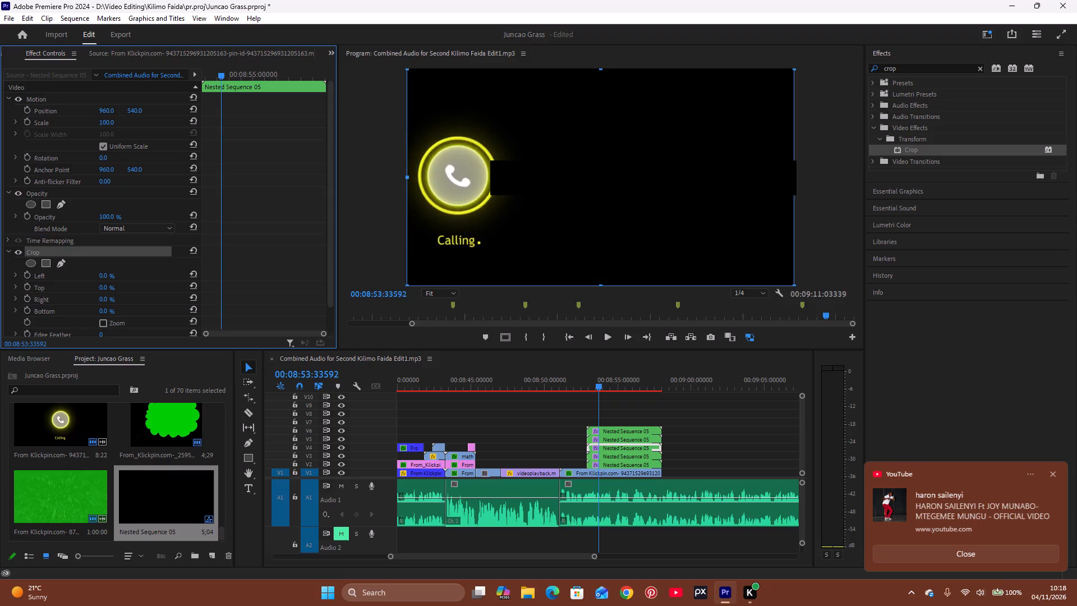
left_click_drag(412, 179, 569, 191)
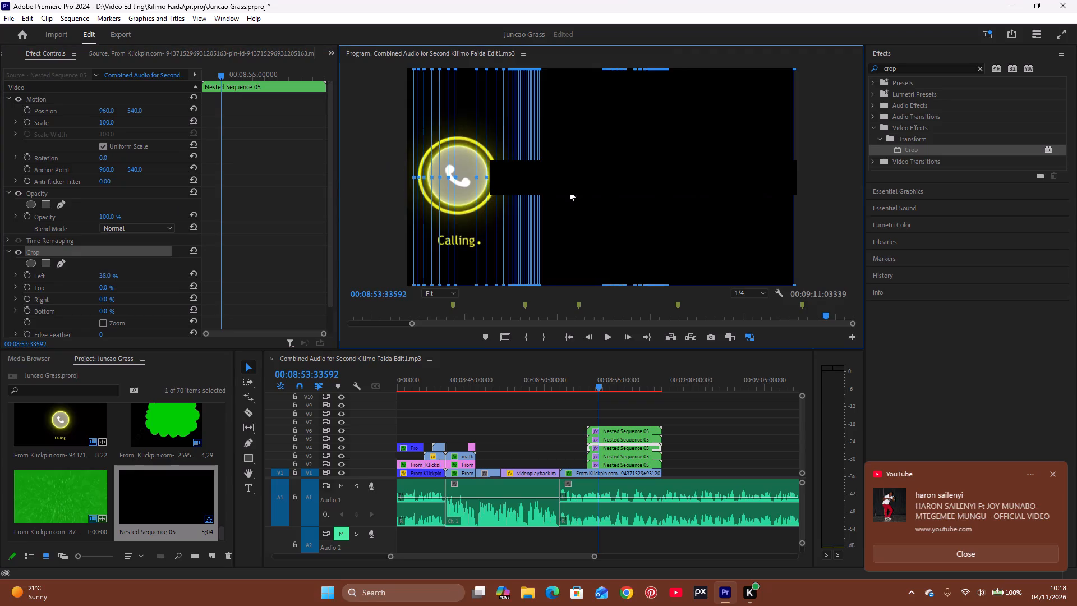
left_click_drag(569, 191, 610, 205)
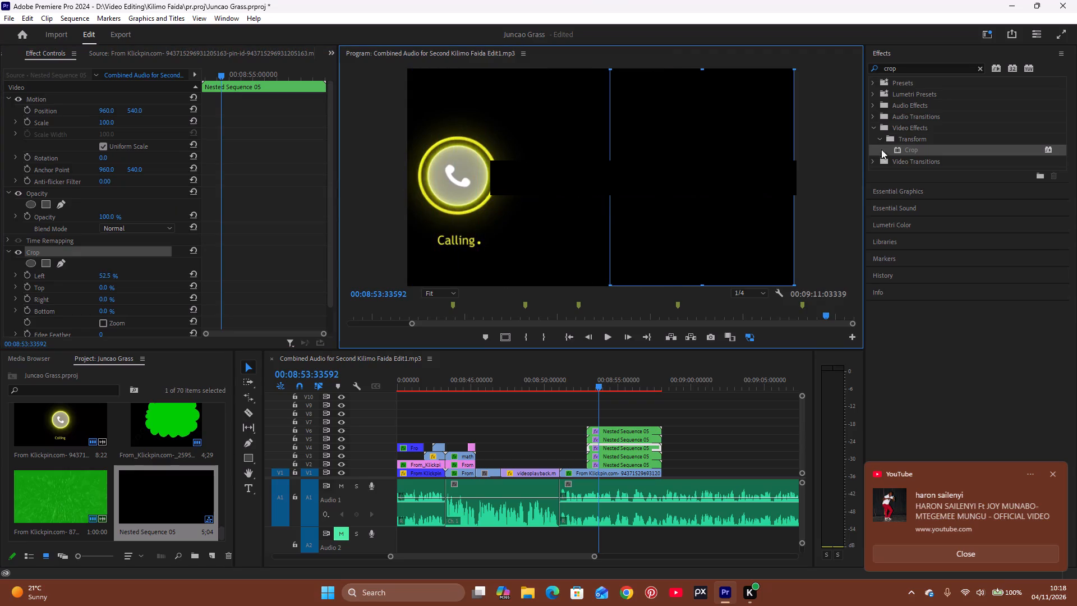
left_click_drag(793, 177, 670, 205)
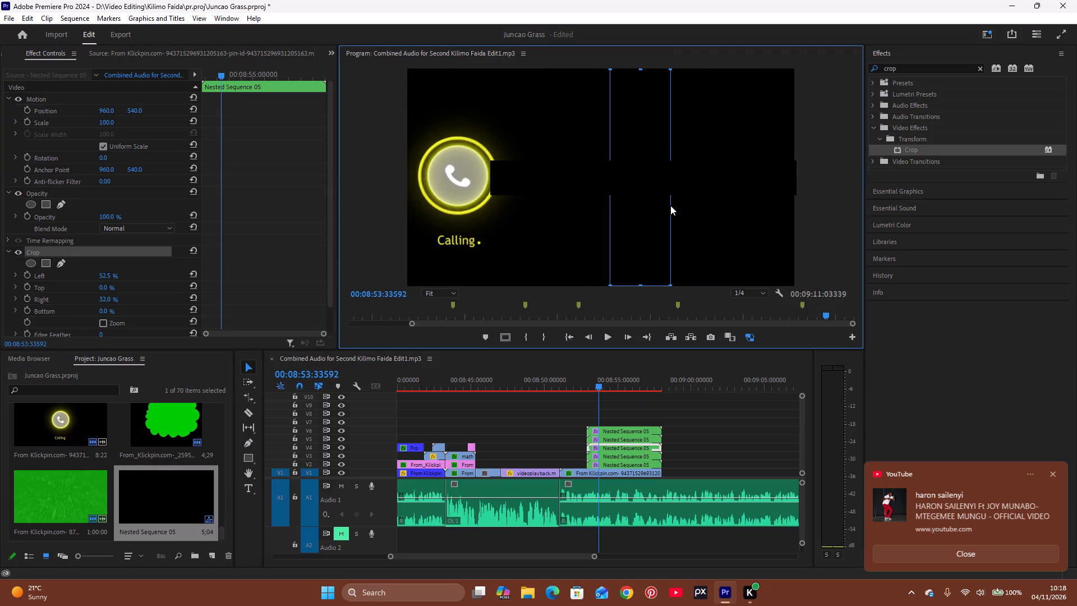
left_click_drag(670, 205, 666, 210)
Crop the nested sequence copy on V5 to Left 68.3% and Right 17.0%, and dismiss the YouTube notification.
left_click(625, 440)
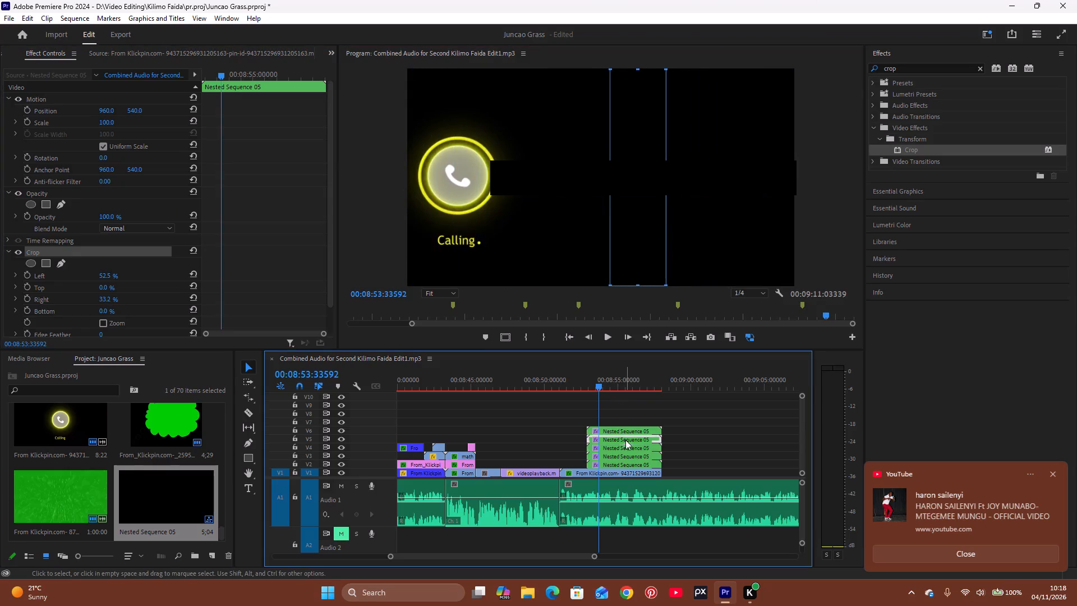
left_click(59, 251)
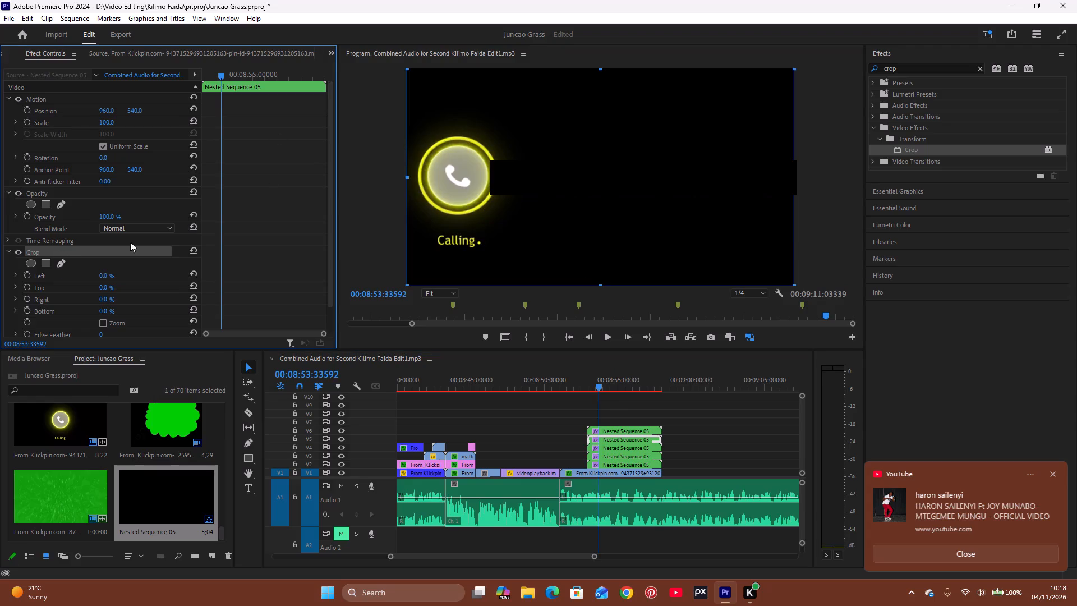
left_click_drag(411, 176, 593, 192)
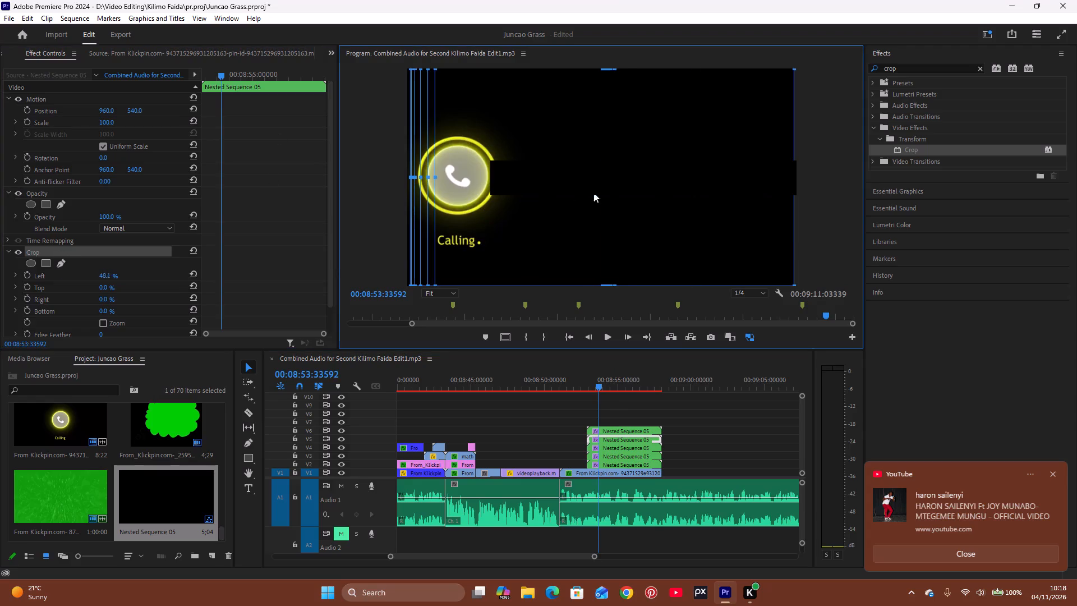
left_click_drag(593, 192, 671, 211)
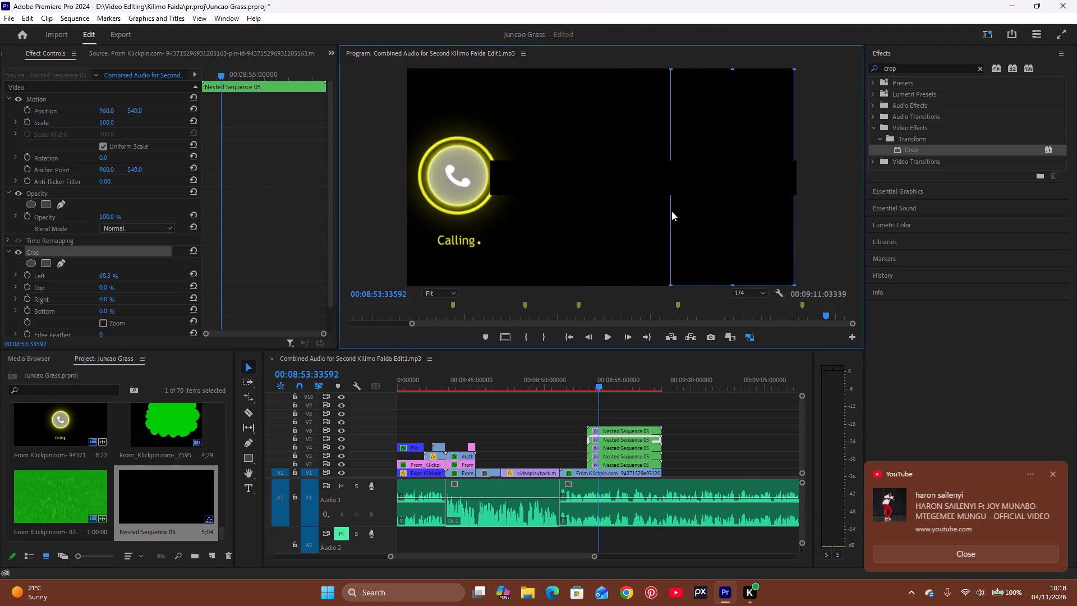
left_click_drag(671, 211, 671, 212)
left_click_drag(790, 178, 772, 183)
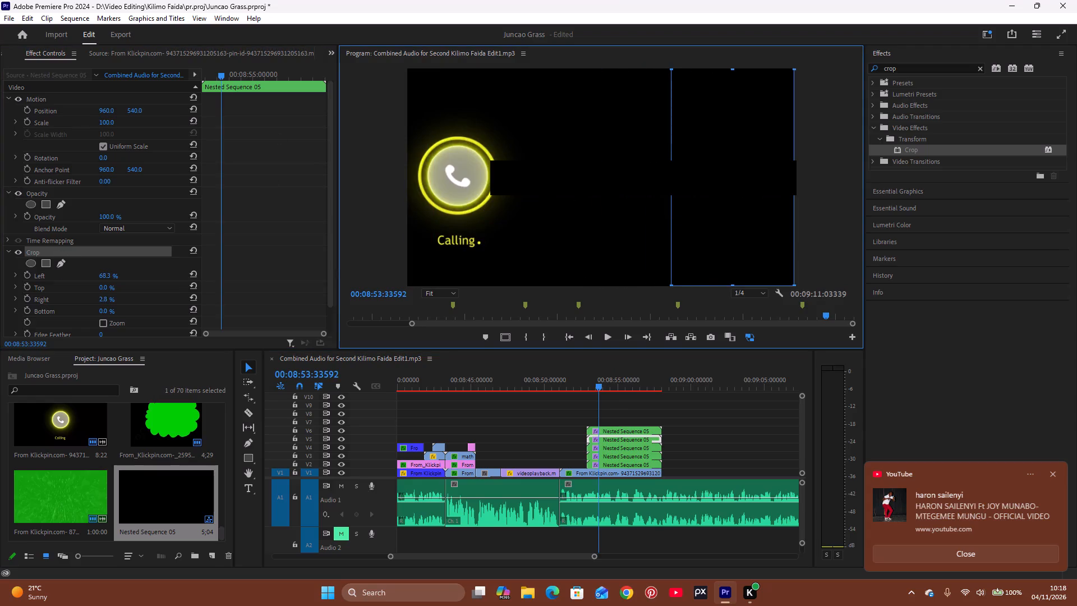
left_click_drag(772, 183, 729, 195)
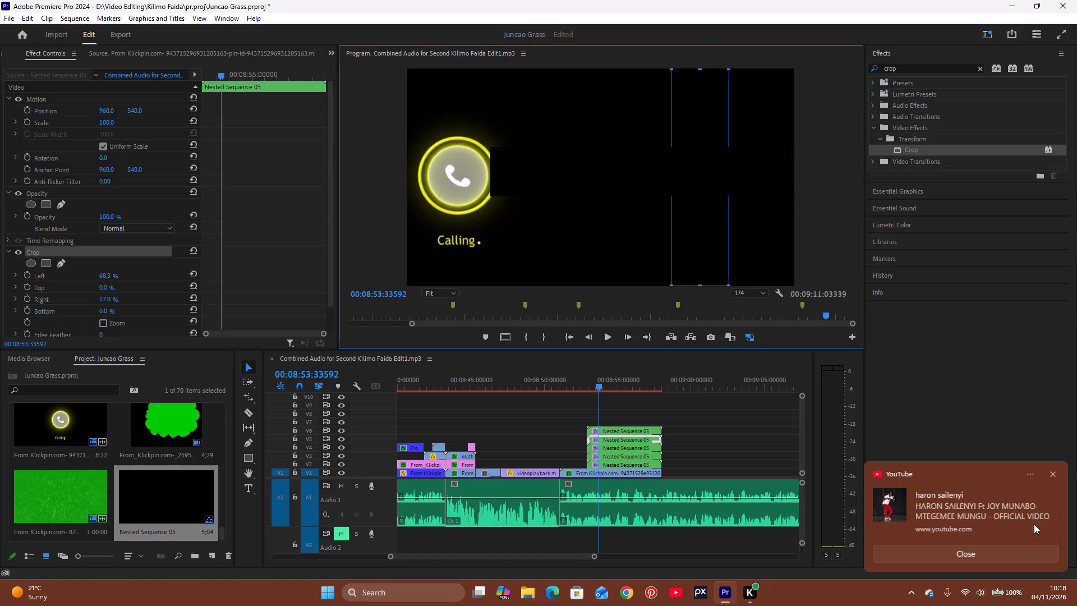
left_click(1052, 475)
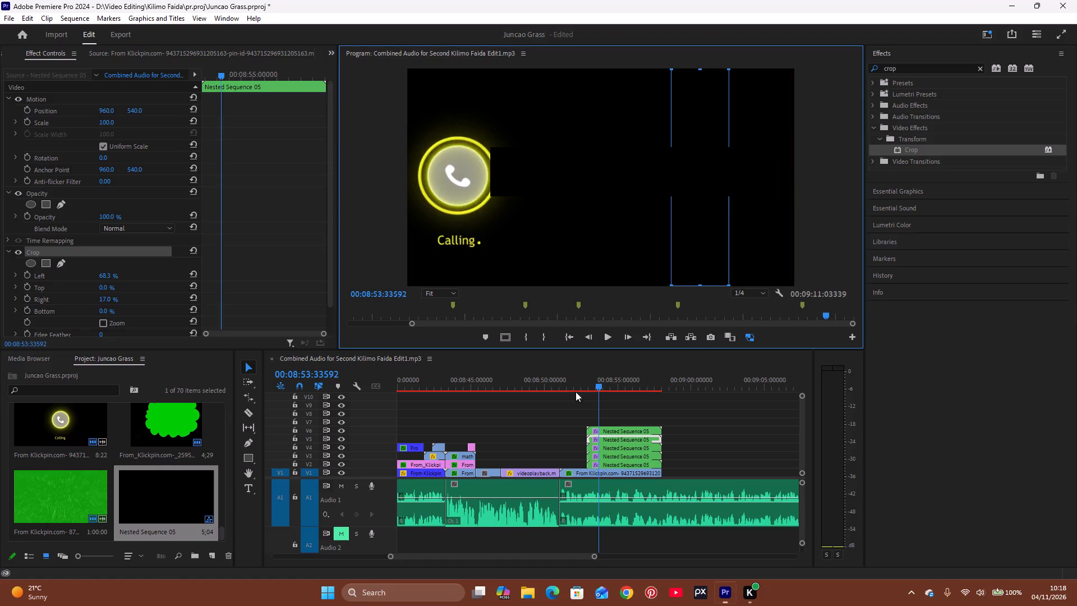
Crop the nested sequence copy on V6 to the last strip, with Left at 83.2% and Right at 3.3%.
left_click(595, 430)
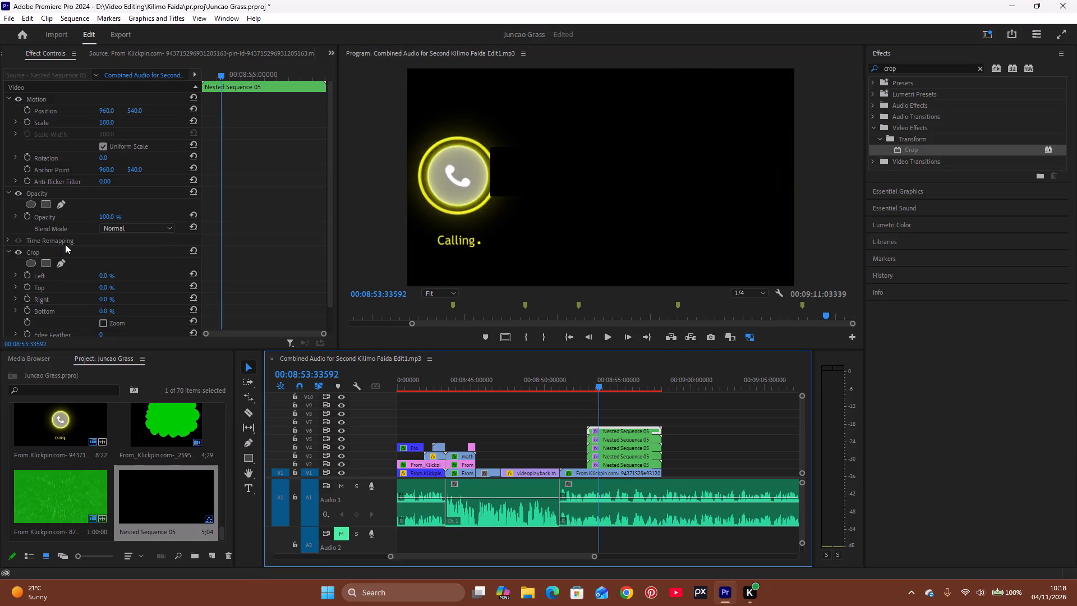
left_click(65, 251)
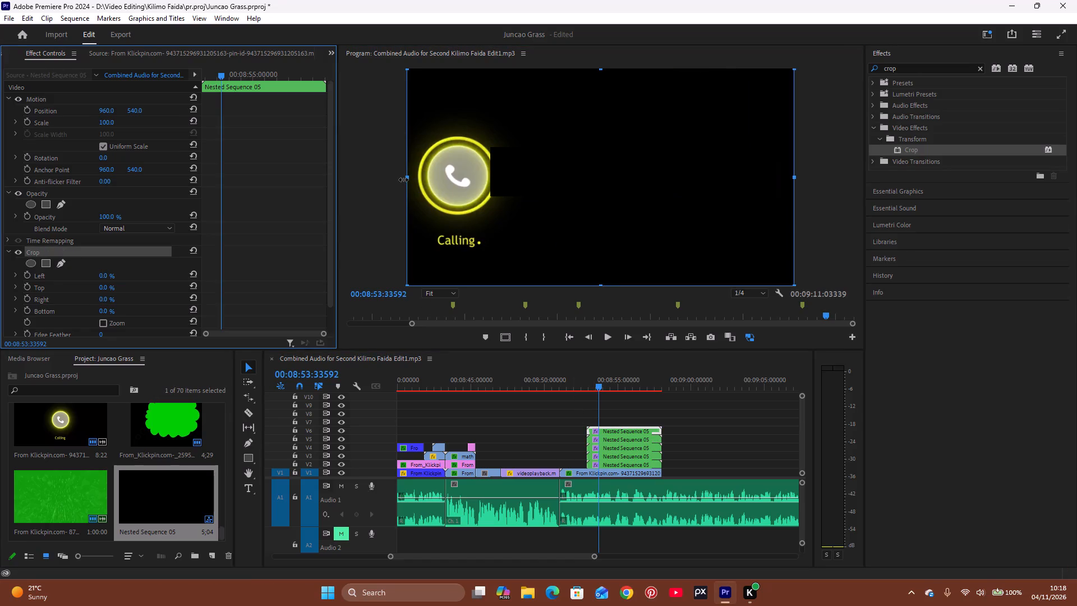
left_click_drag(404, 180, 738, 226)
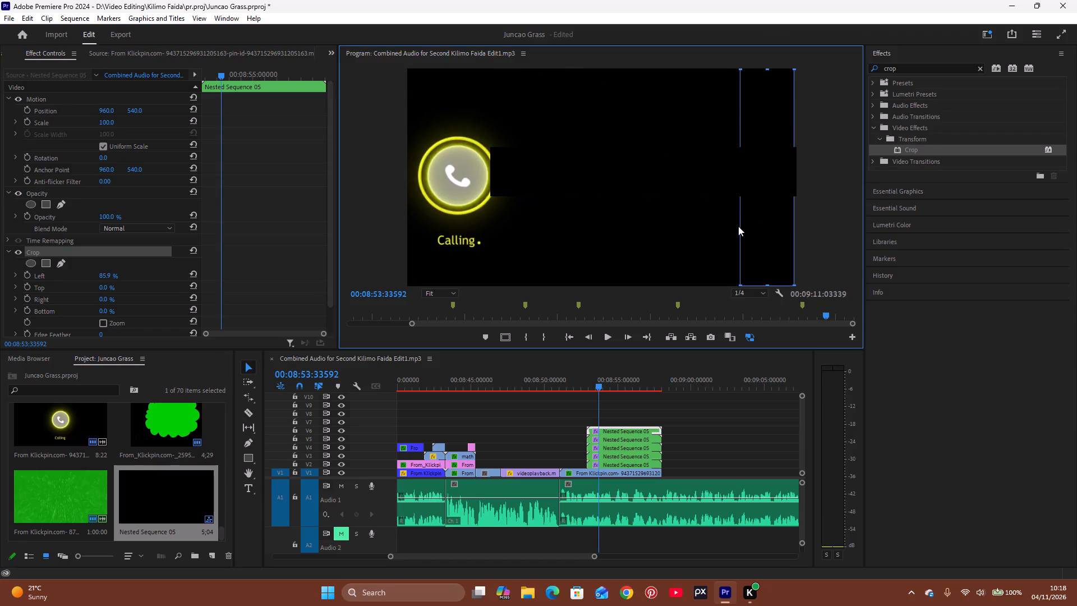
left_click_drag(738, 226, 729, 239)
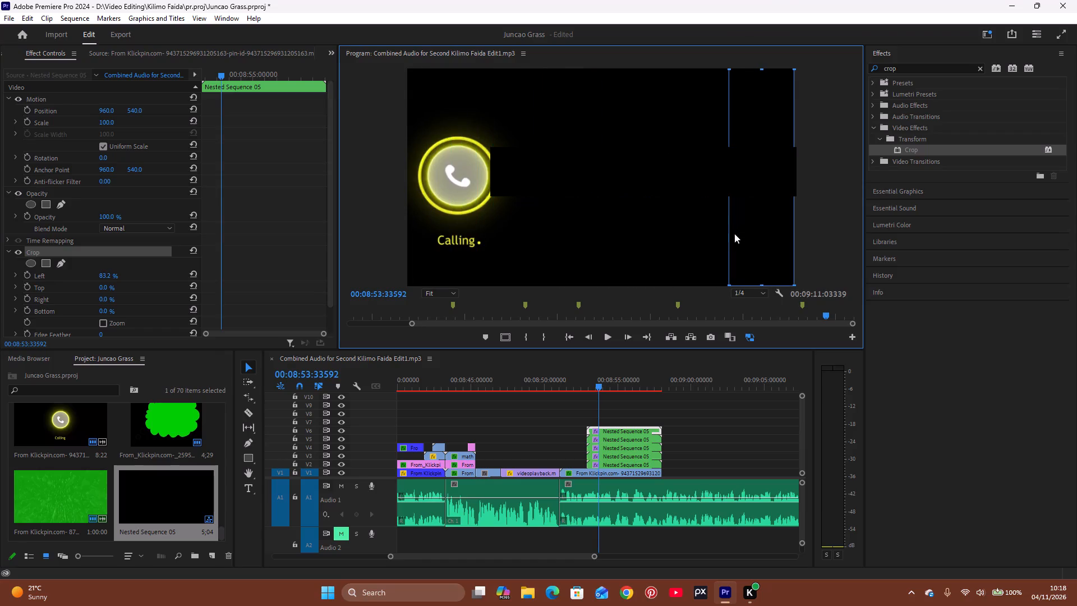
left_click_drag(794, 178, 781, 198)
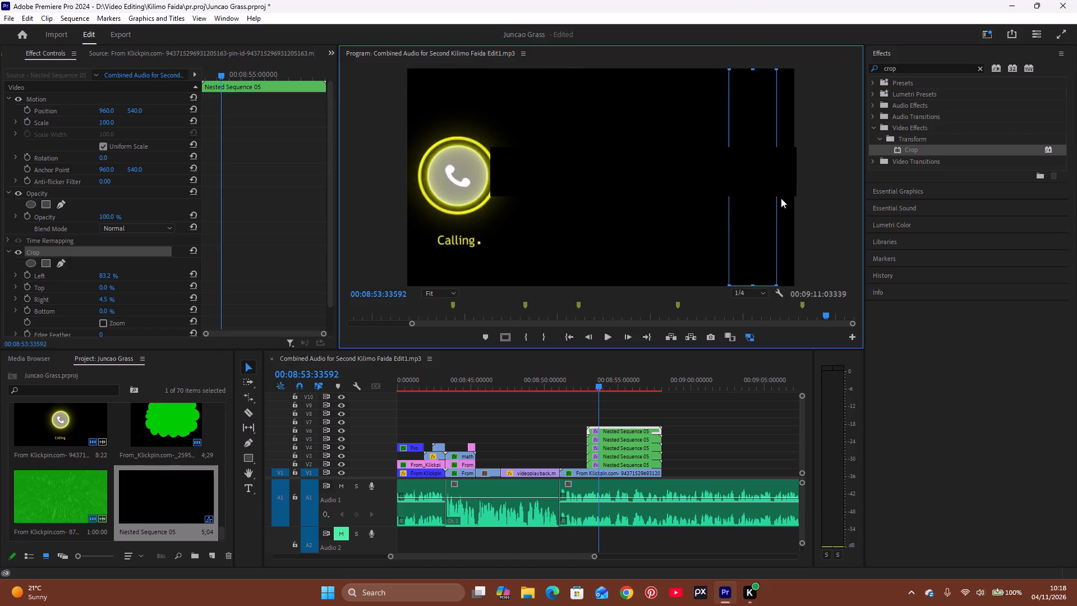
left_click_drag(781, 198, 781, 198)
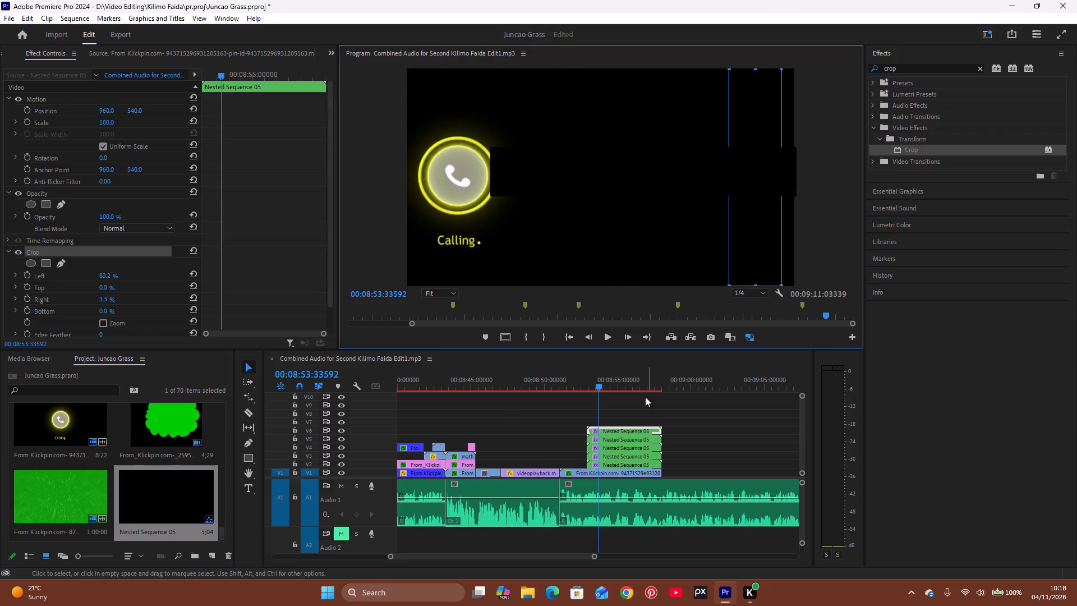
Play from the start of the stacked nested sequences to check all five cropped layers together.
left_click(587, 388)
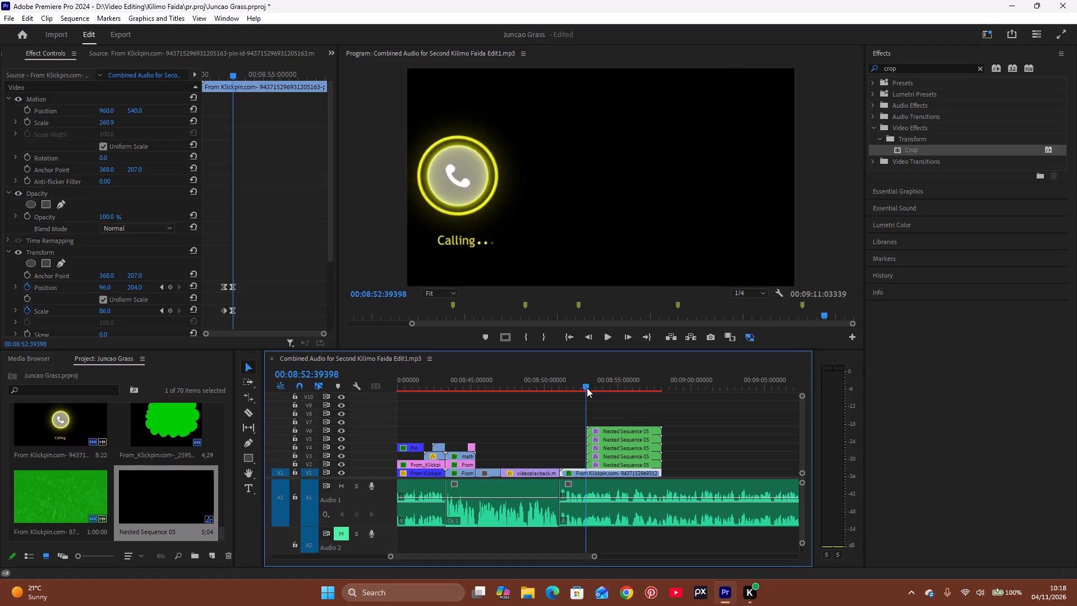
key("space")
key("space")
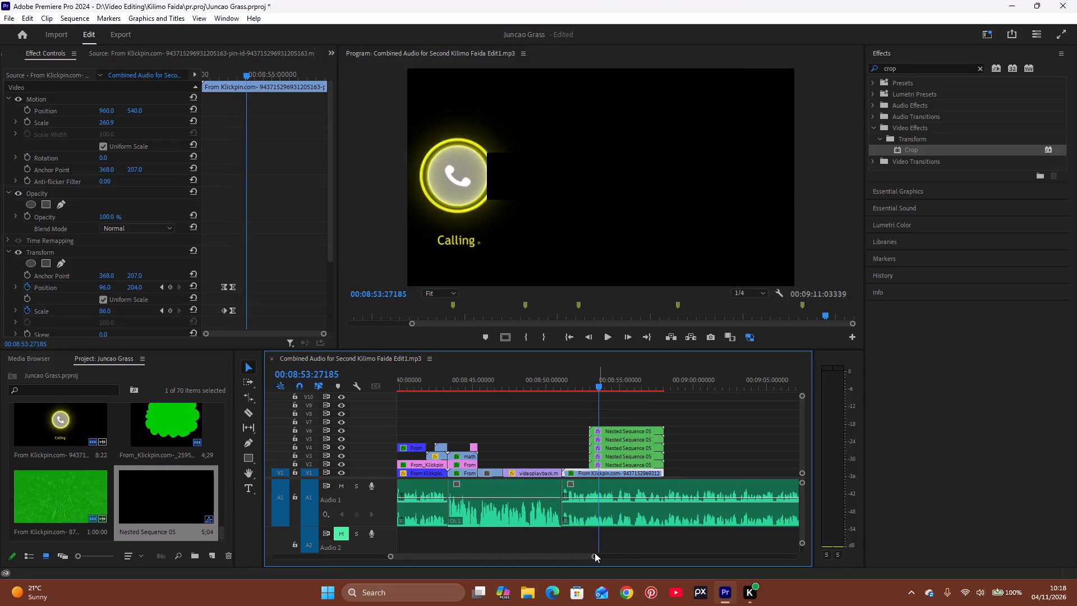
Move the nested sequence copy on V3 to start at 00:08:53:39878 and trim its end to match the V1 phone clip.
left_click_drag(594, 557, 584, 566)
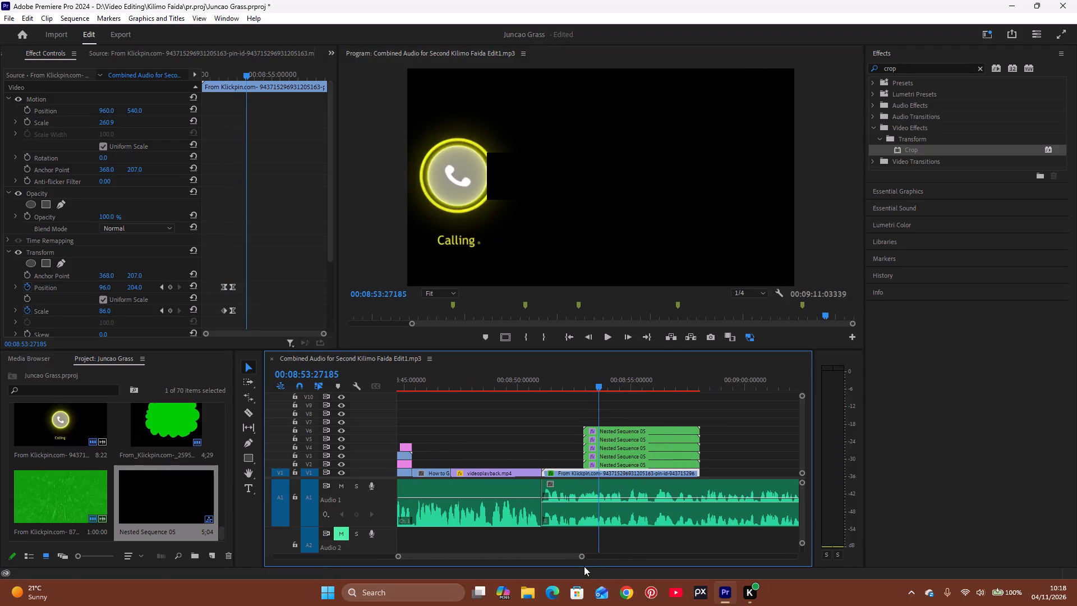
key("space")
key("space")
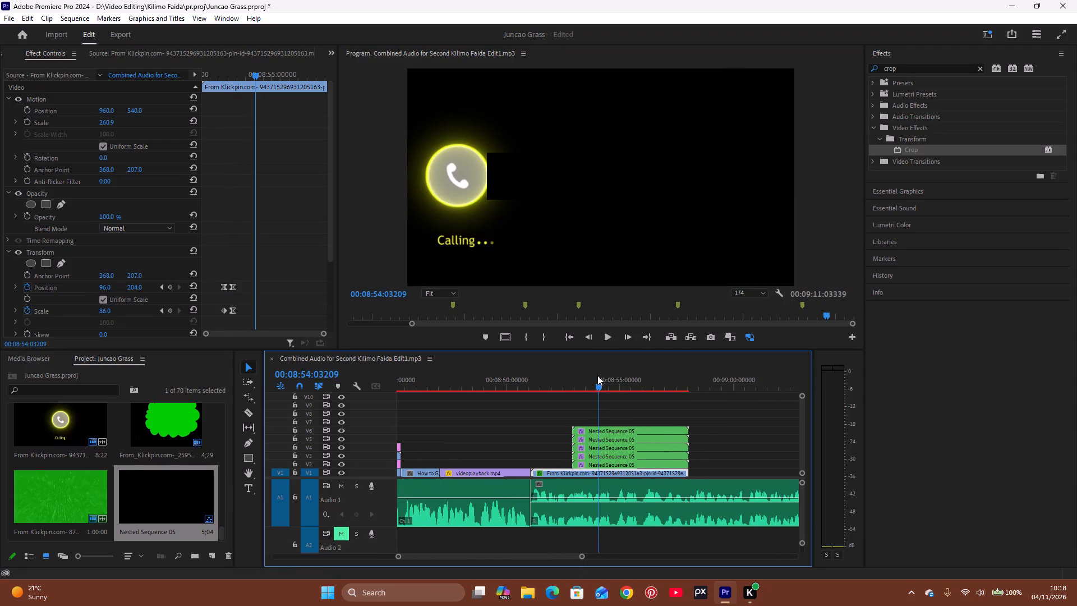
left_click_drag(596, 382, 594, 406)
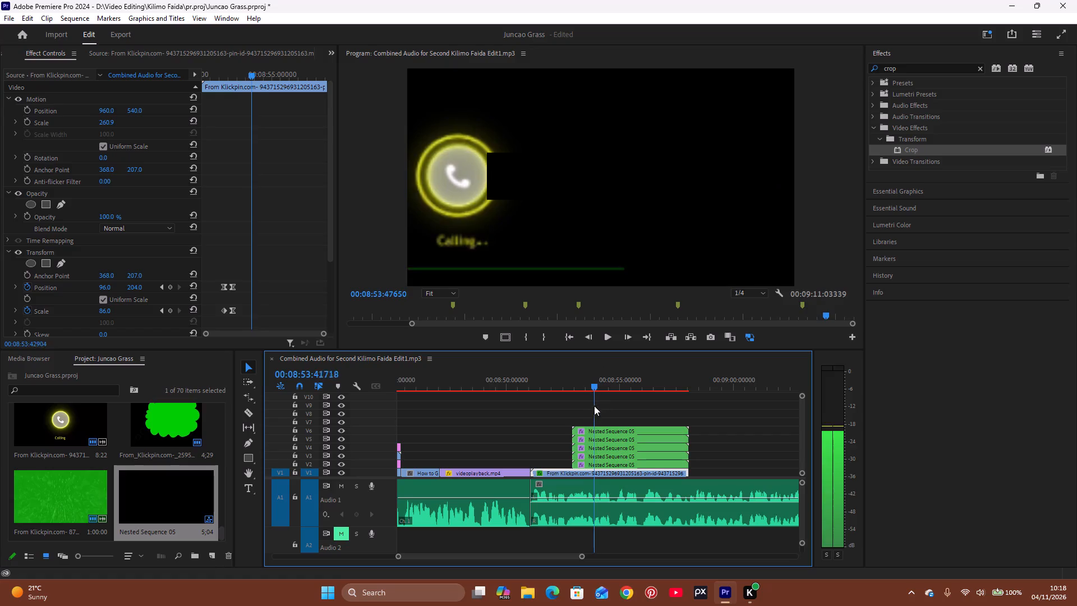
left_click_drag(594, 406, 589, 419)
key("space")
key("space")
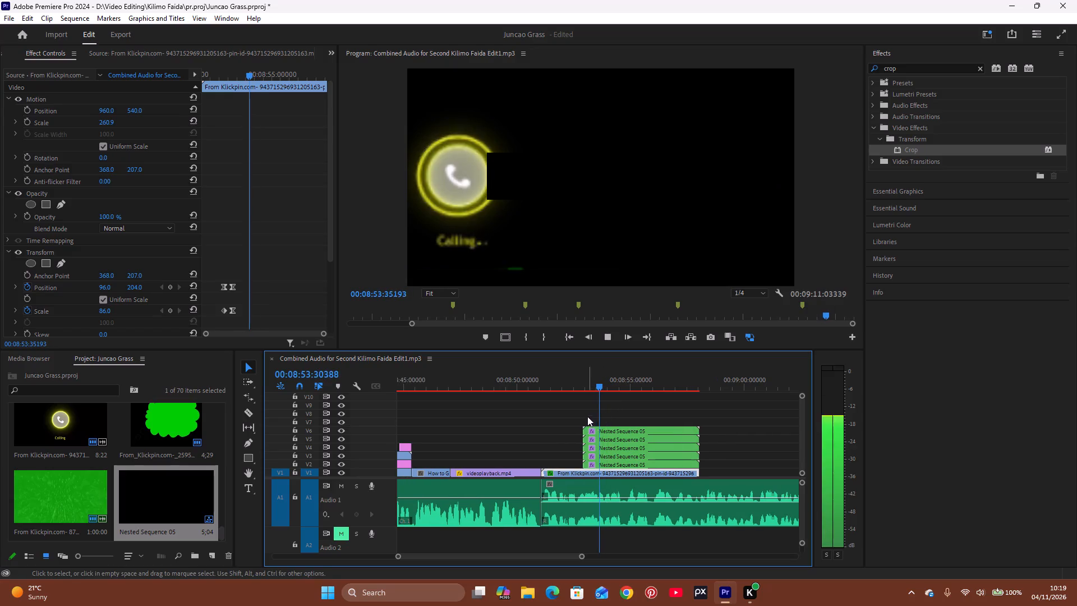
key("space")
left_click_drag(599, 385, 588, 405)
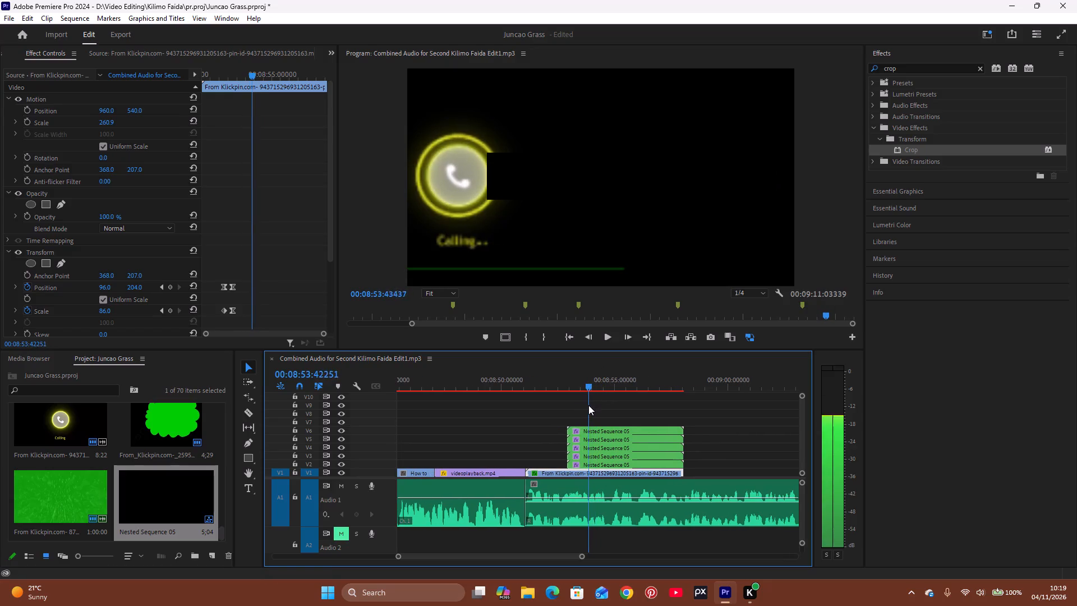
left_click_drag(588, 405, 587, 417)
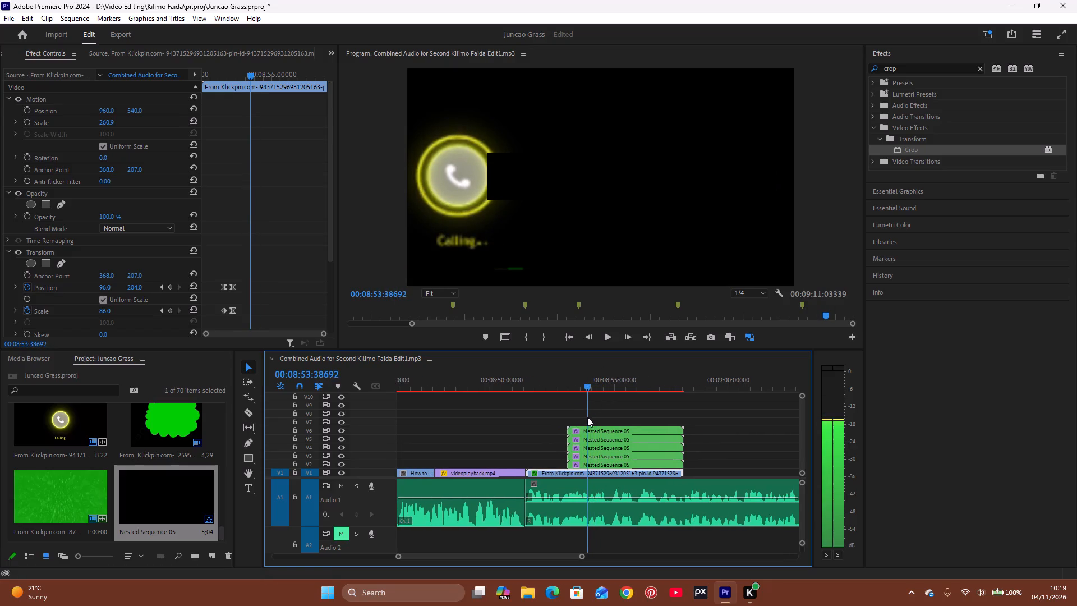
left_click_drag(587, 417, 588, 431)
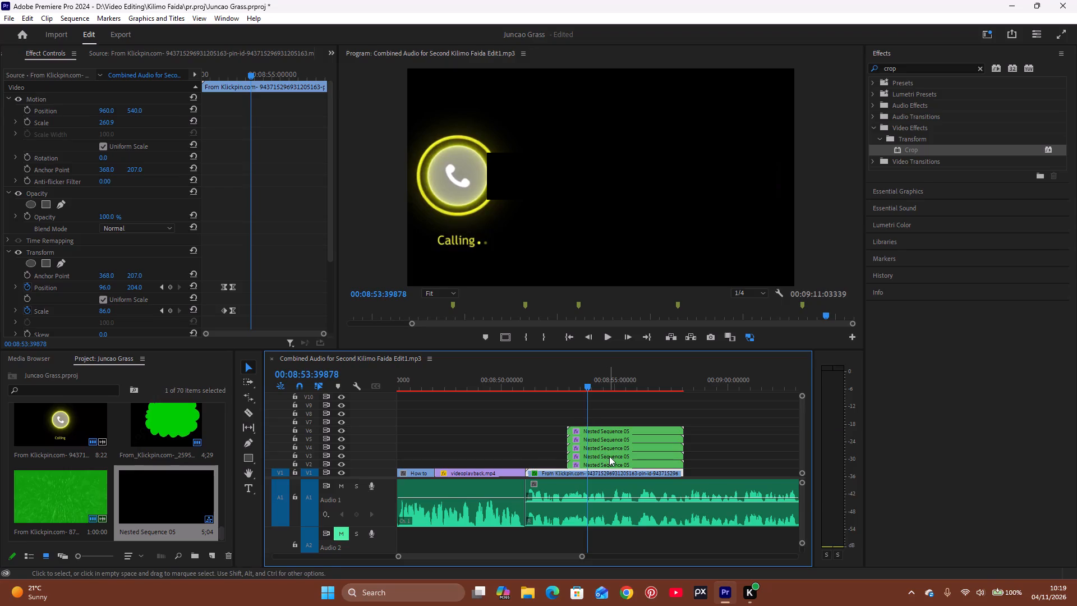
left_click_drag(609, 456, 630, 458)
left_click_drag(701, 456, 692, 463)
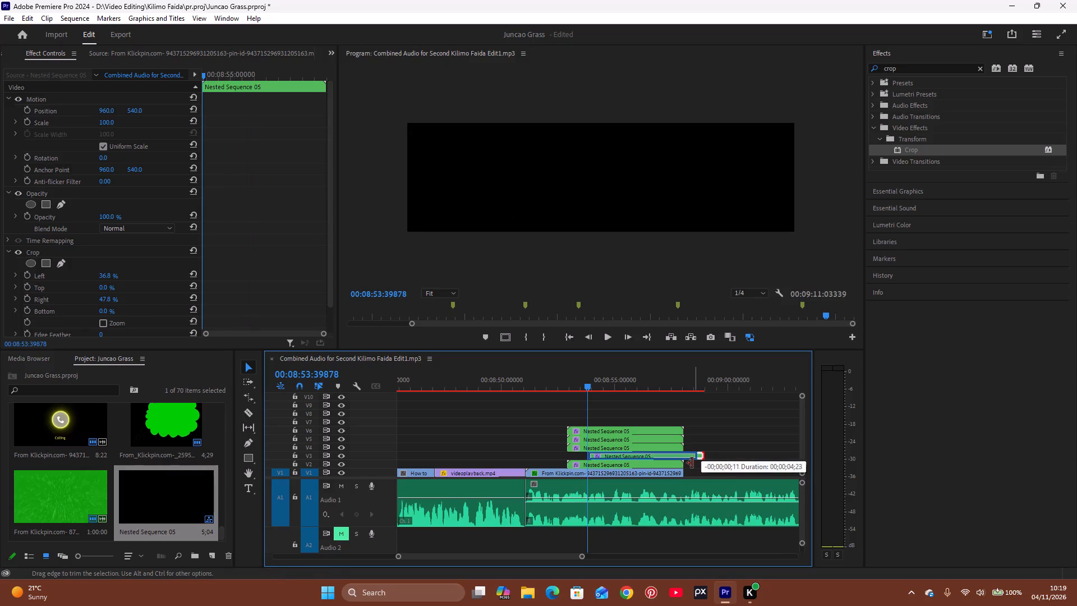
left_click_drag(692, 463, 681, 478)
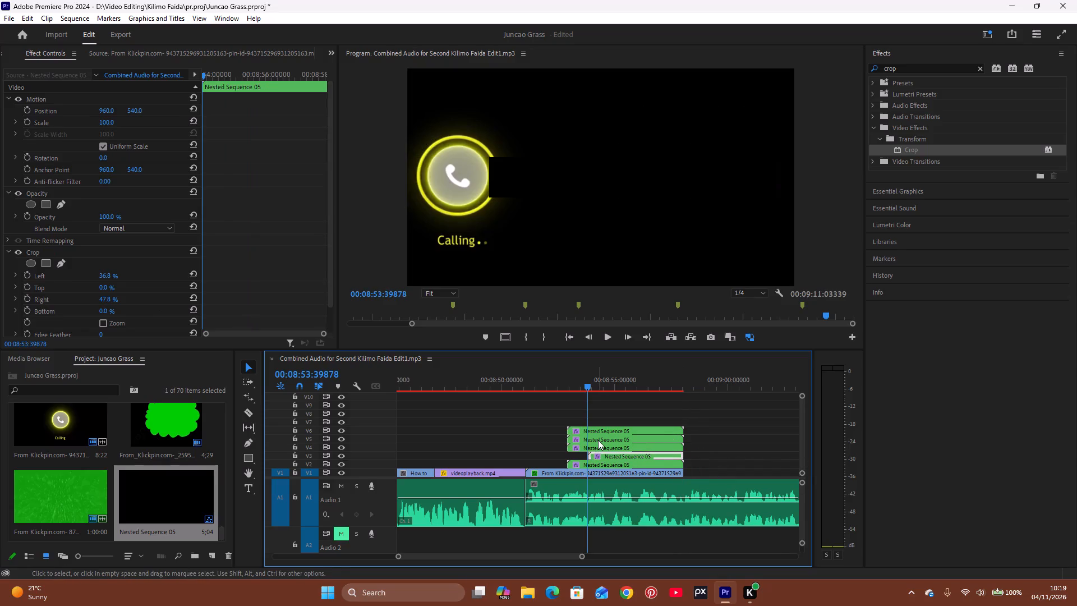
Move the nested sequence copy on V4 to start at 00:08:54:40223 and trim its end to match the V1 phone clip.
key("space")
key("space")
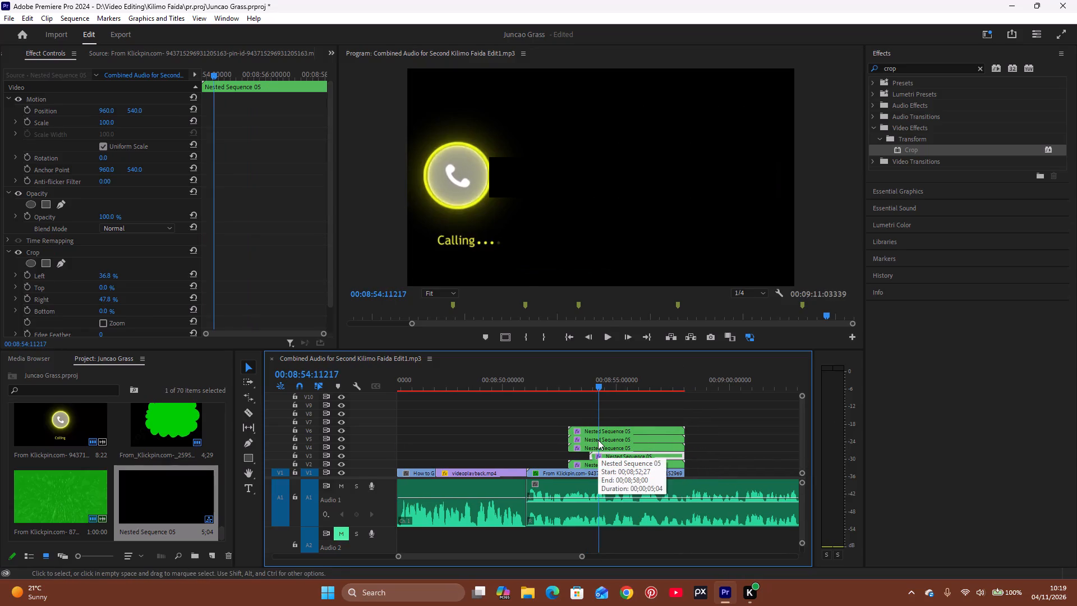
key("space")
key("space")
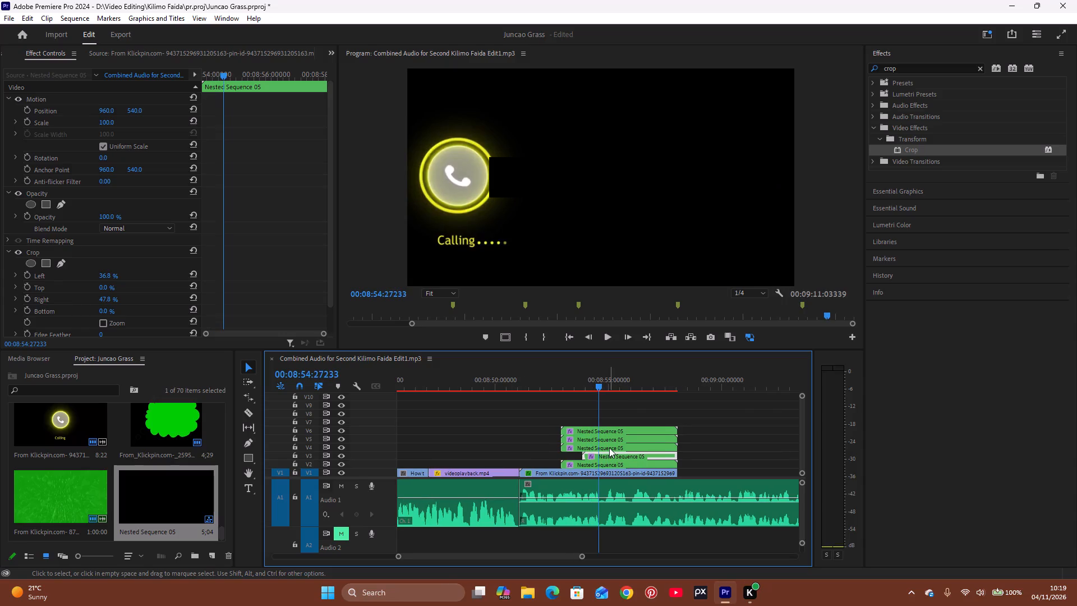
key("space")
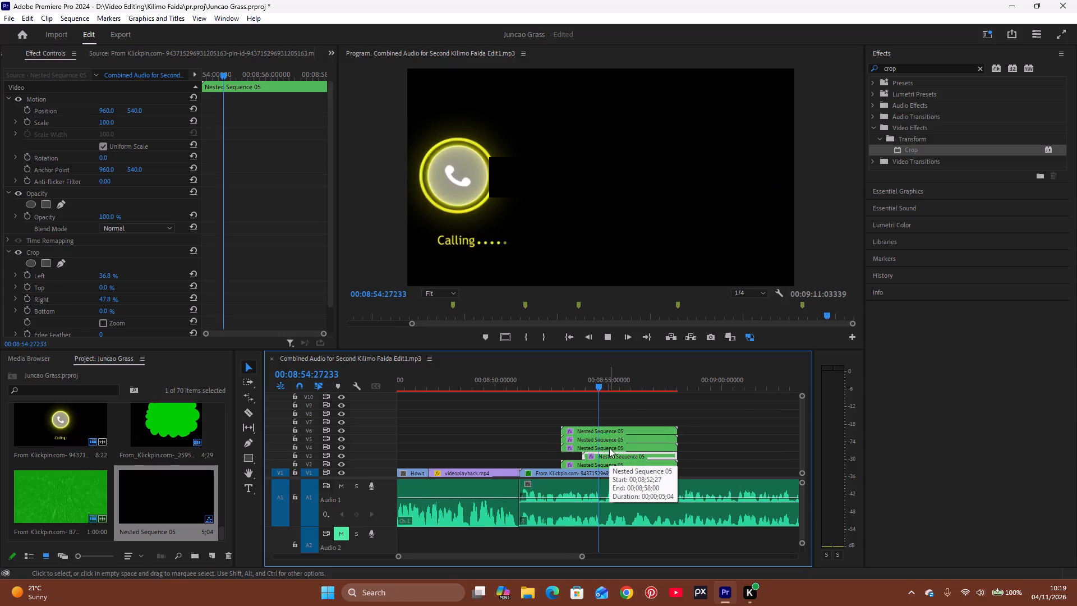
key("space")
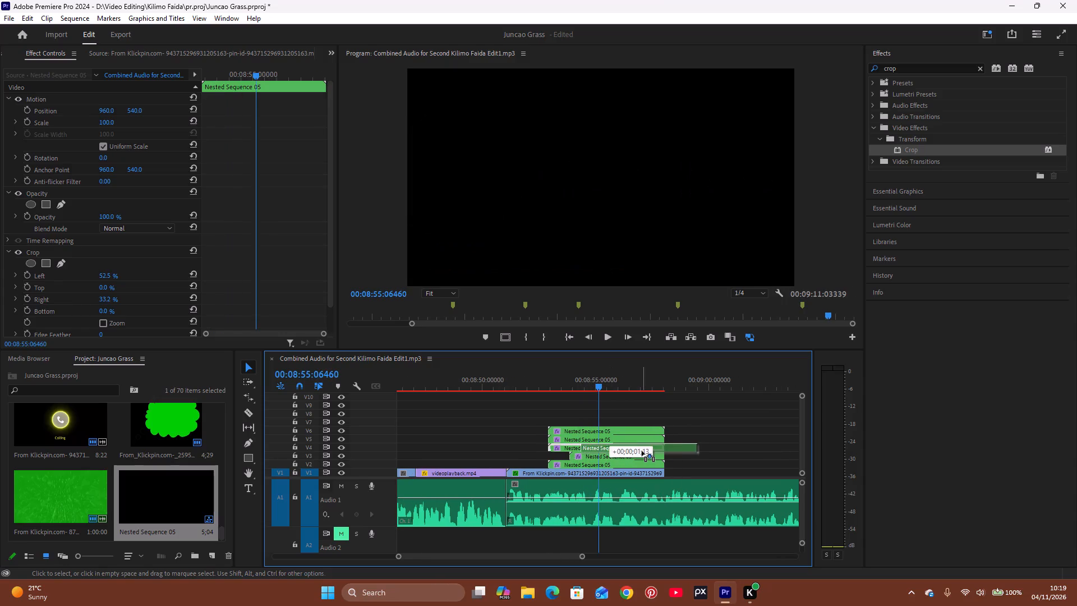
left_click_drag(598, 385, 593, 391)
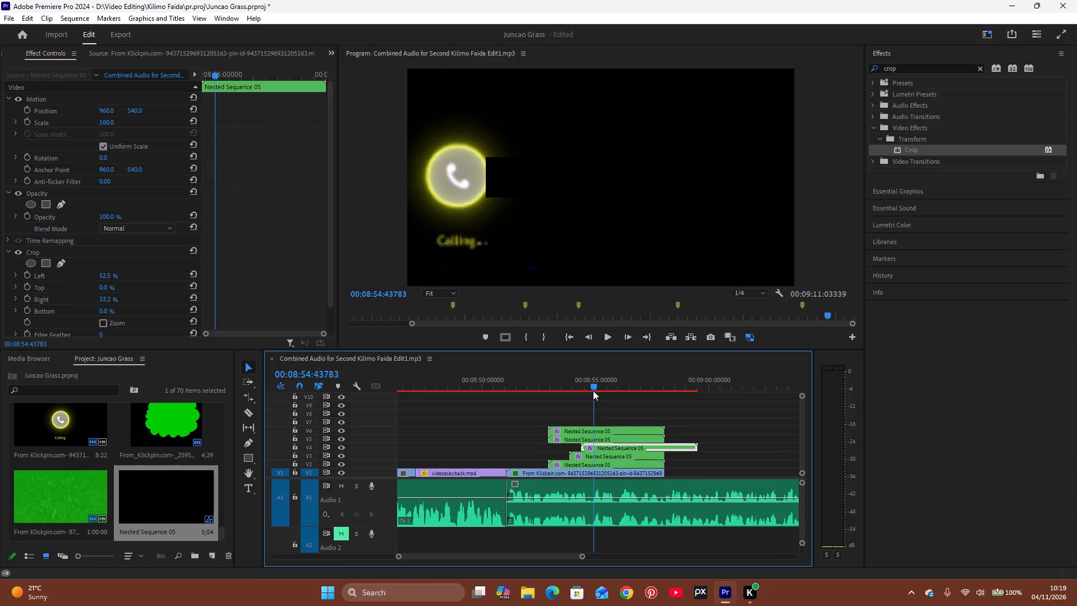
left_click_drag(593, 391, 591, 401)
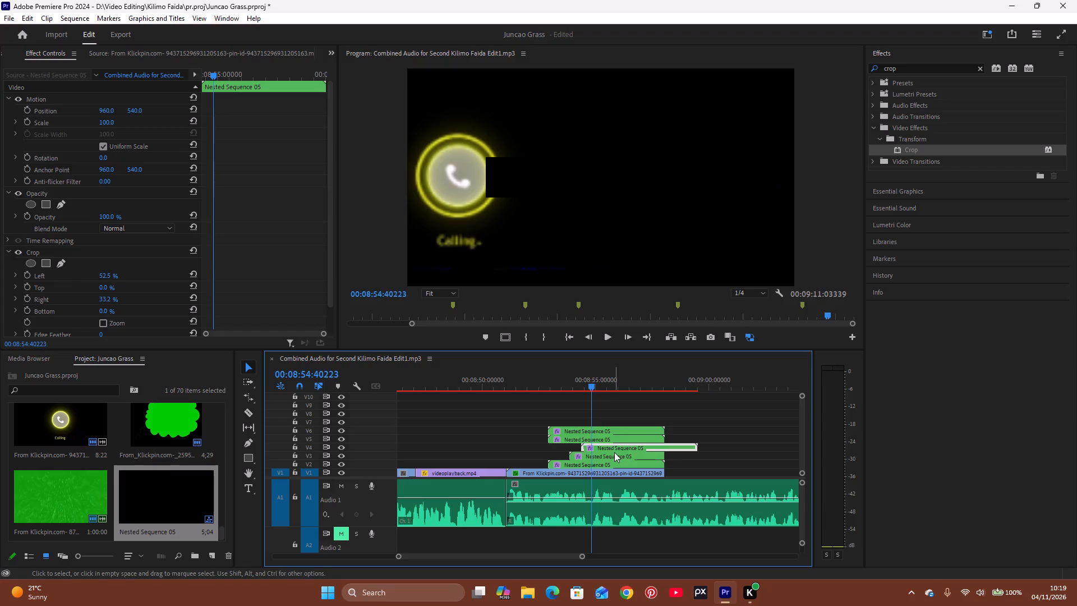
left_click_drag(614, 451, 624, 451)
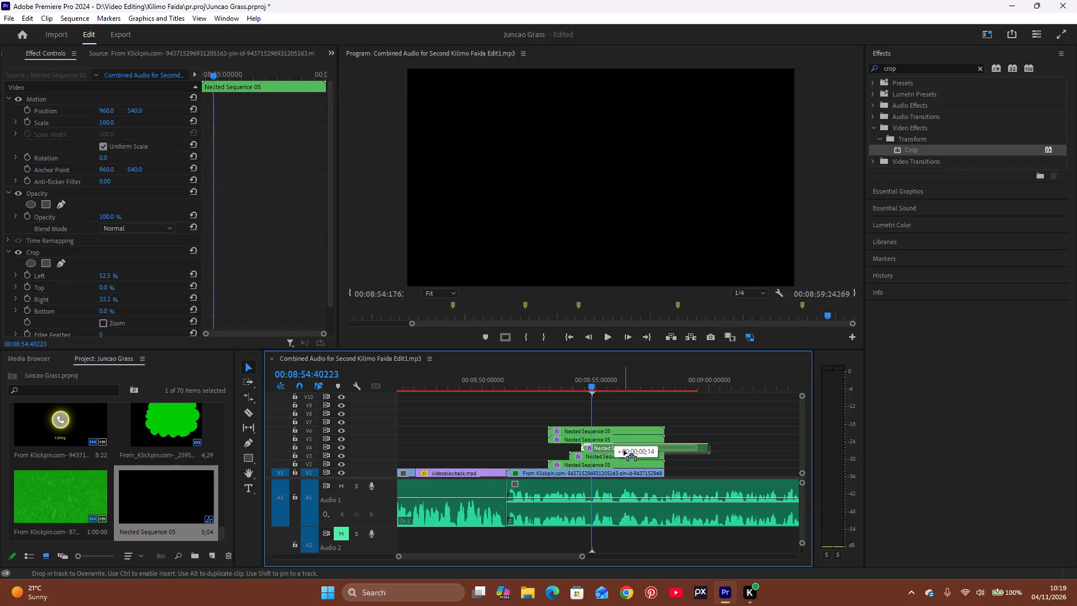
left_click_drag(624, 451, 627, 451)
key("space")
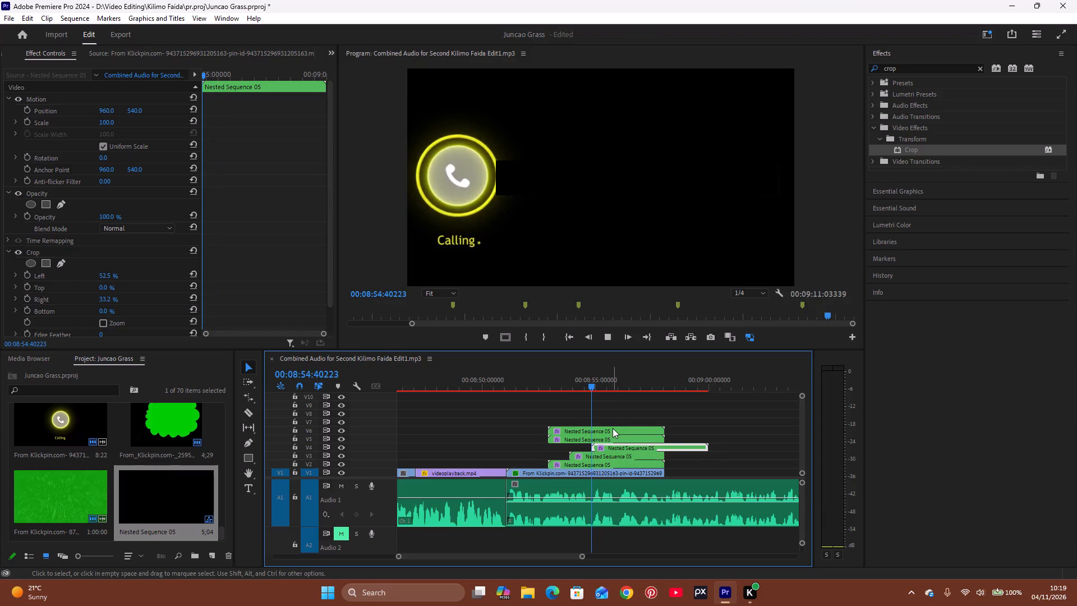
key("space")
left_click_drag(697, 447, 672, 450)
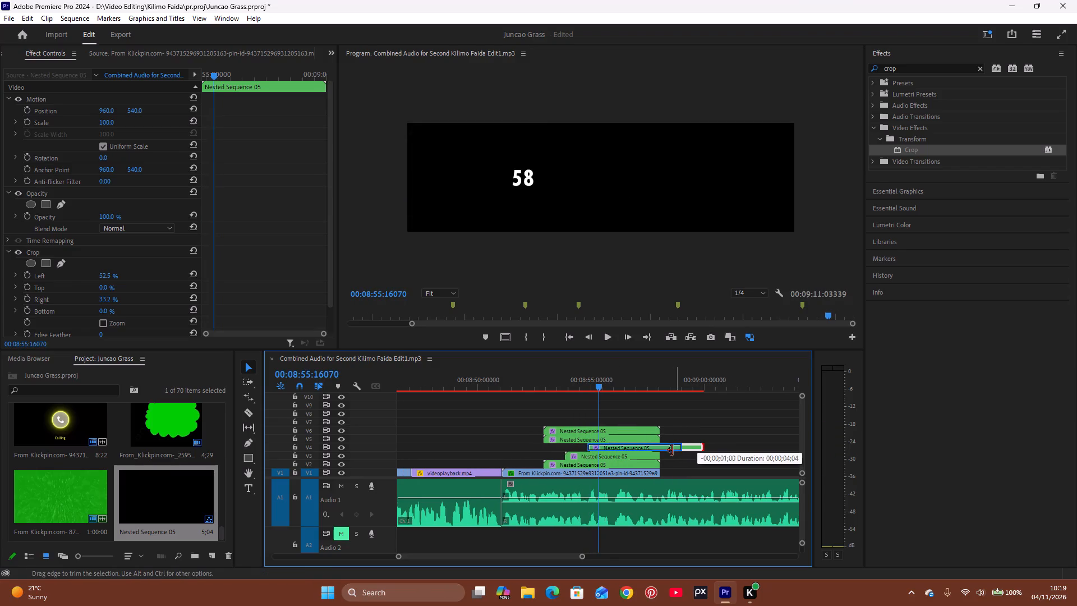
left_click_drag(672, 450, 657, 458)
Move the nested sequence copy on V5 to start at 00:08:56:00874 and trim its end to match the V1 phone clip.
key("space")
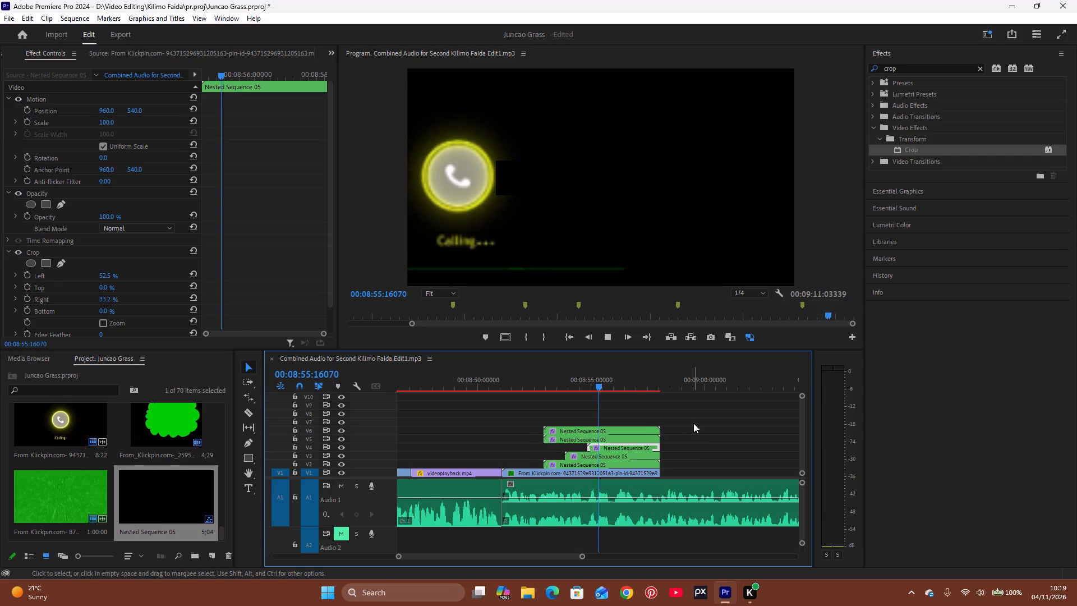
key("space")
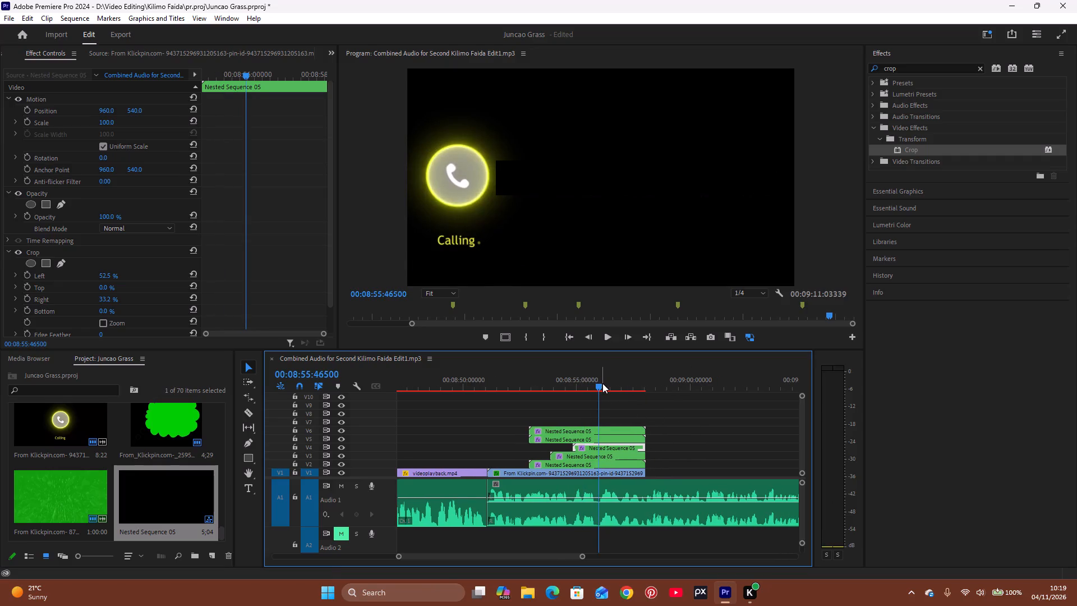
left_click(602, 383)
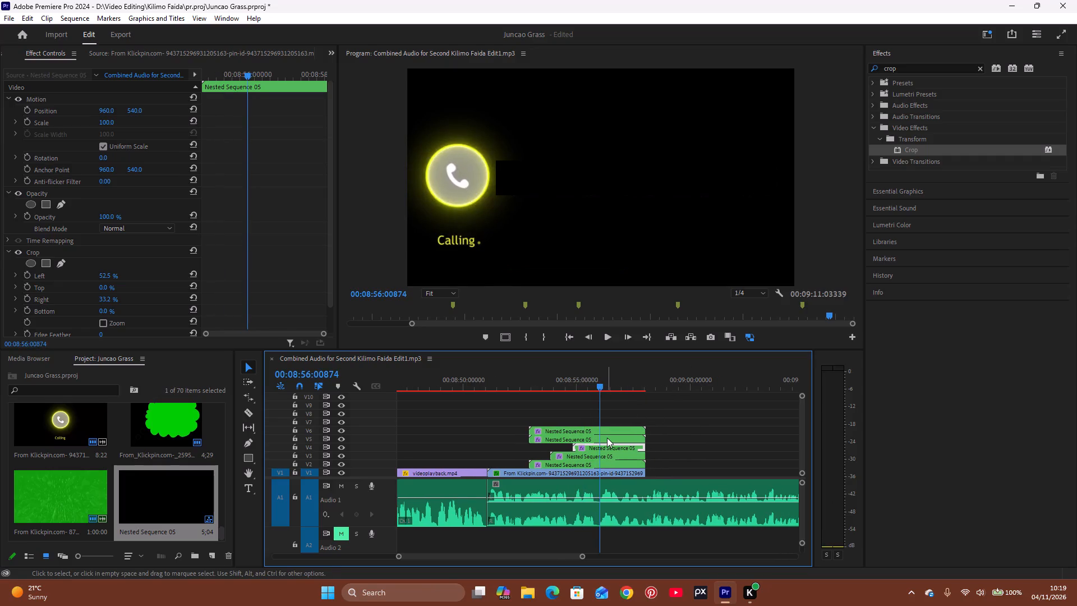
left_click_drag(607, 438, 670, 439)
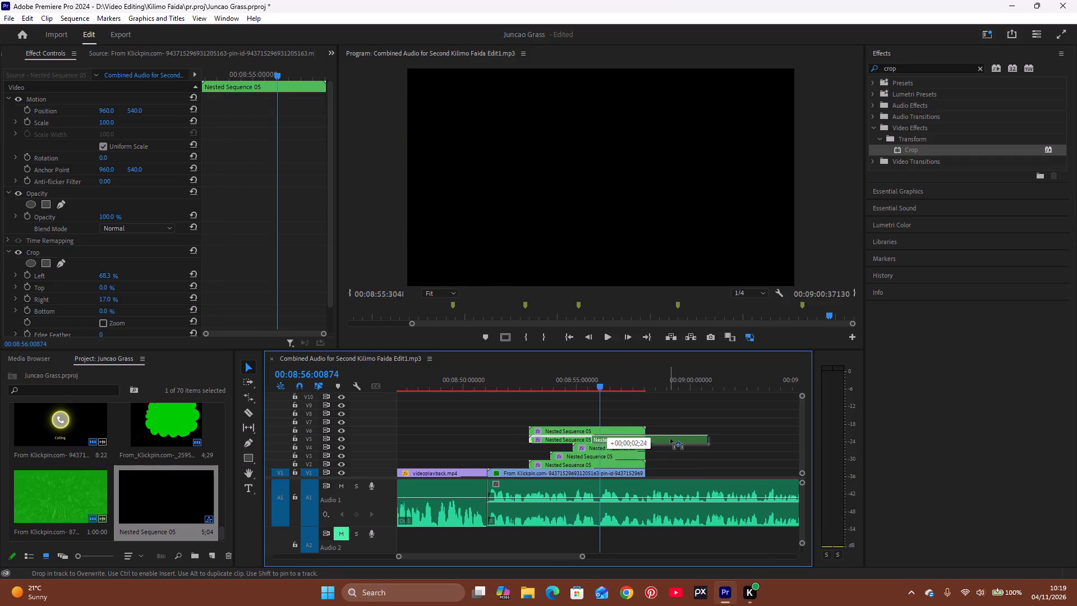
left_click_drag(670, 439, 674, 438)
left_click_drag(710, 437, 648, 448)
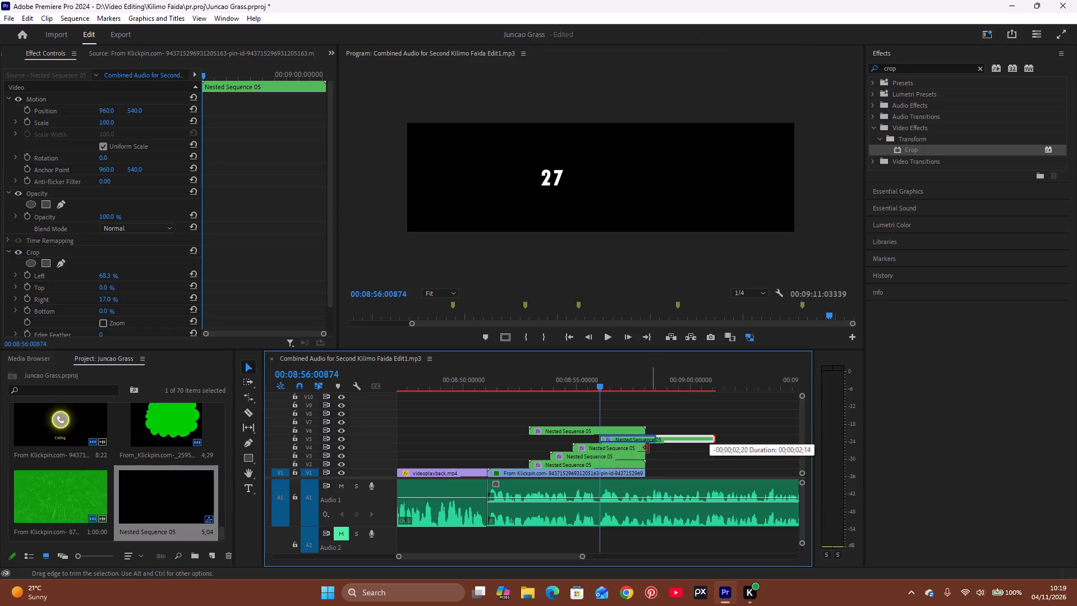
left_click_drag(648, 448, 640, 457)
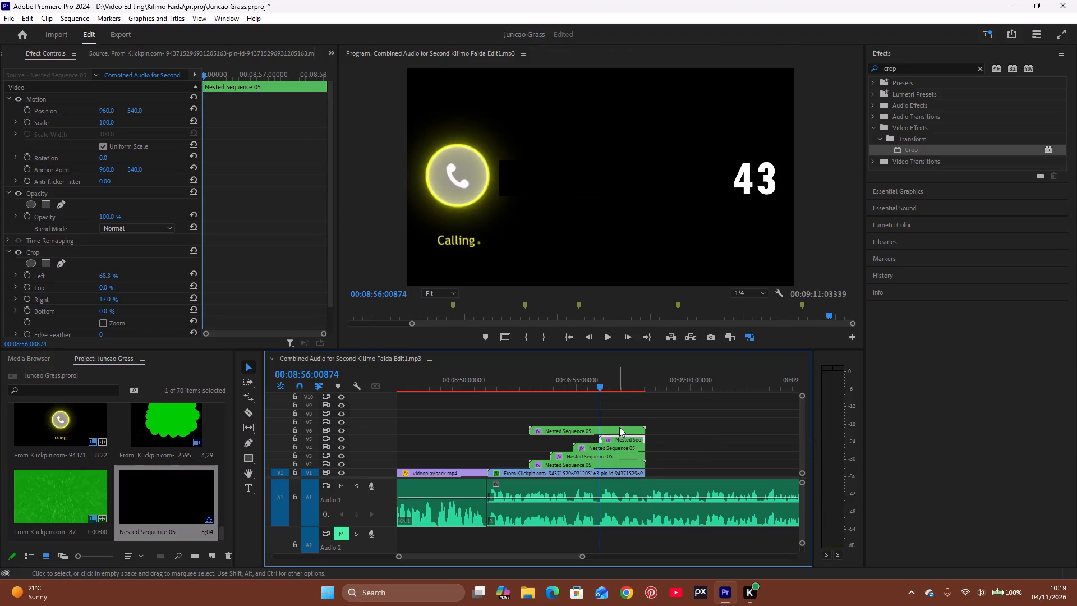
Move the nested sequence copy on V6 to start at 00:08:56:45598 and trim its end to match the V1 phone clip.
key("space")
key("space")
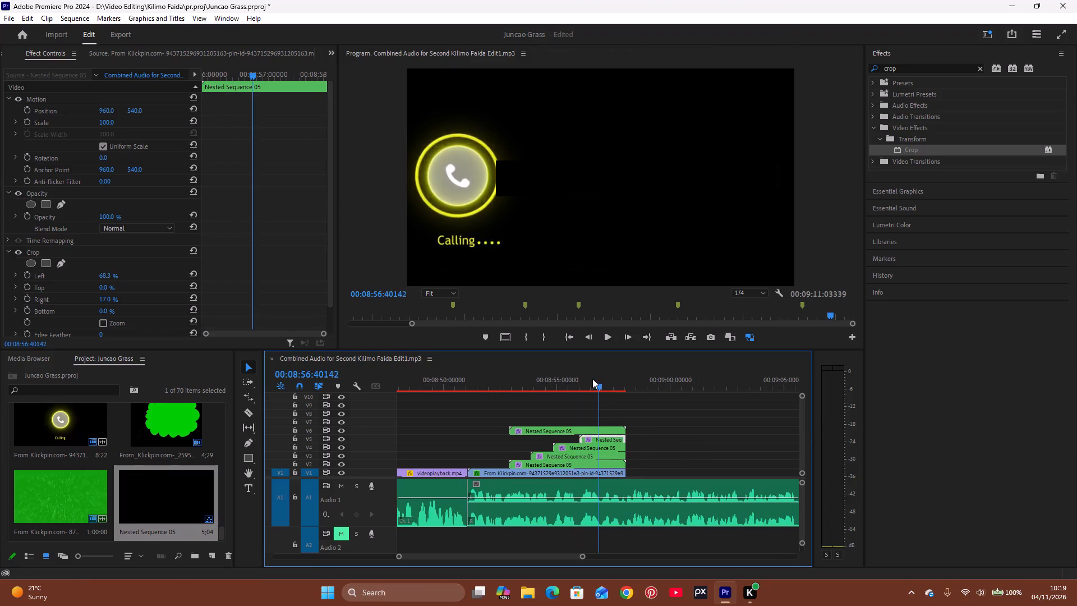
left_click(597, 382)
key("space")
key("space")
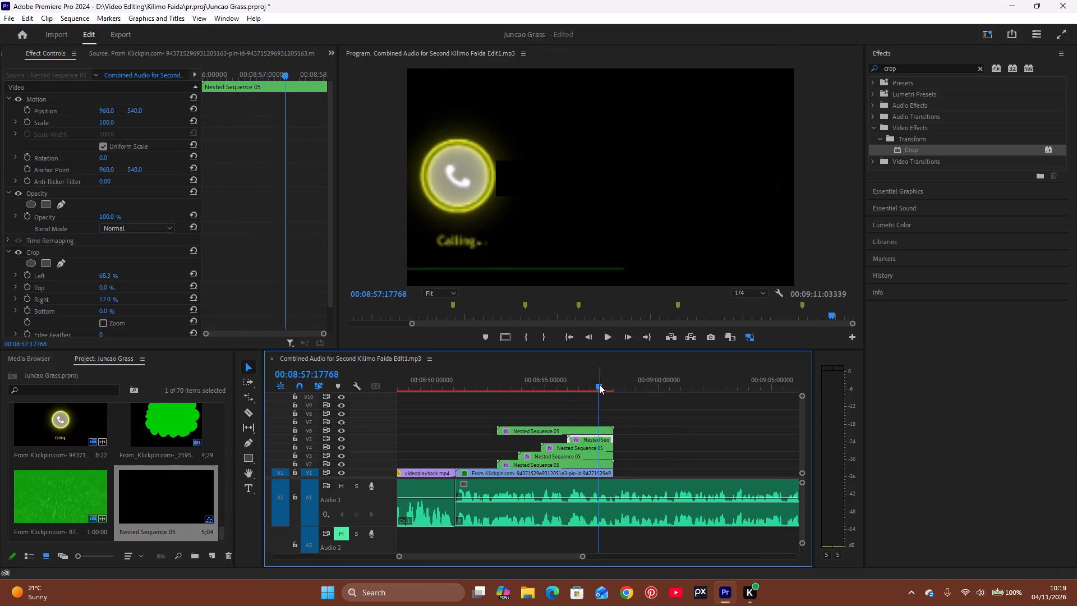
left_click_drag(600, 382, 591, 415)
left_click_drag(597, 431, 680, 428)
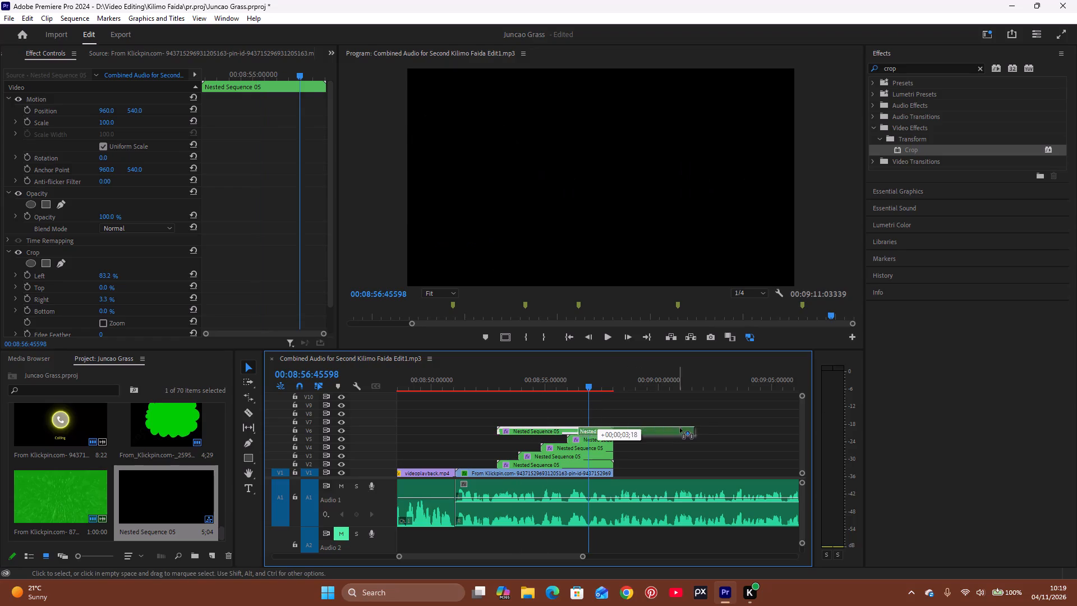
left_click_drag(680, 428, 688, 428)
left_click_drag(703, 429, 676, 430)
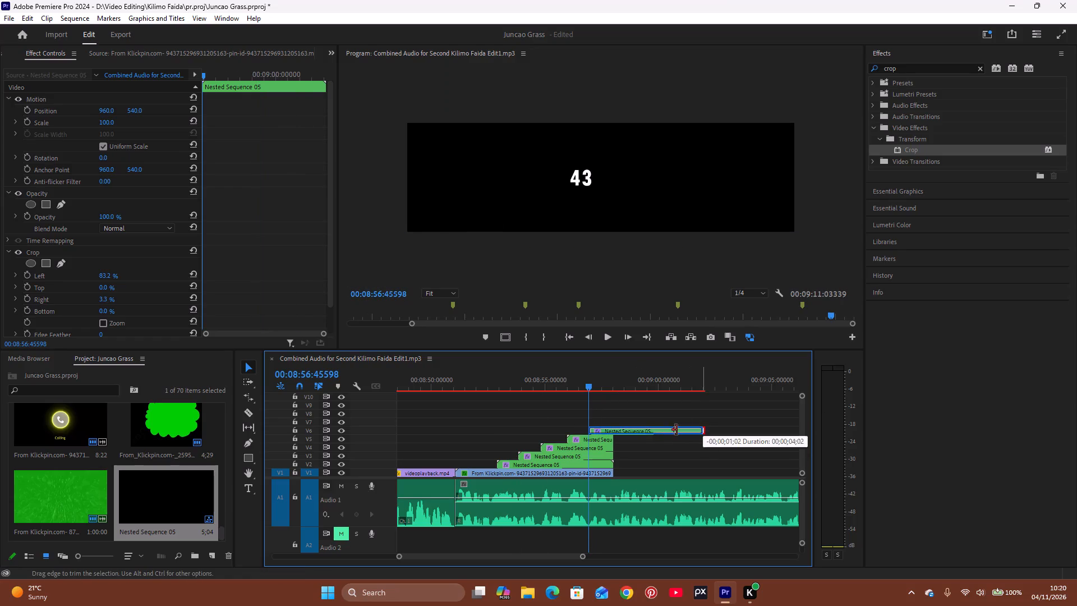
left_click_drag(676, 430, 612, 433)
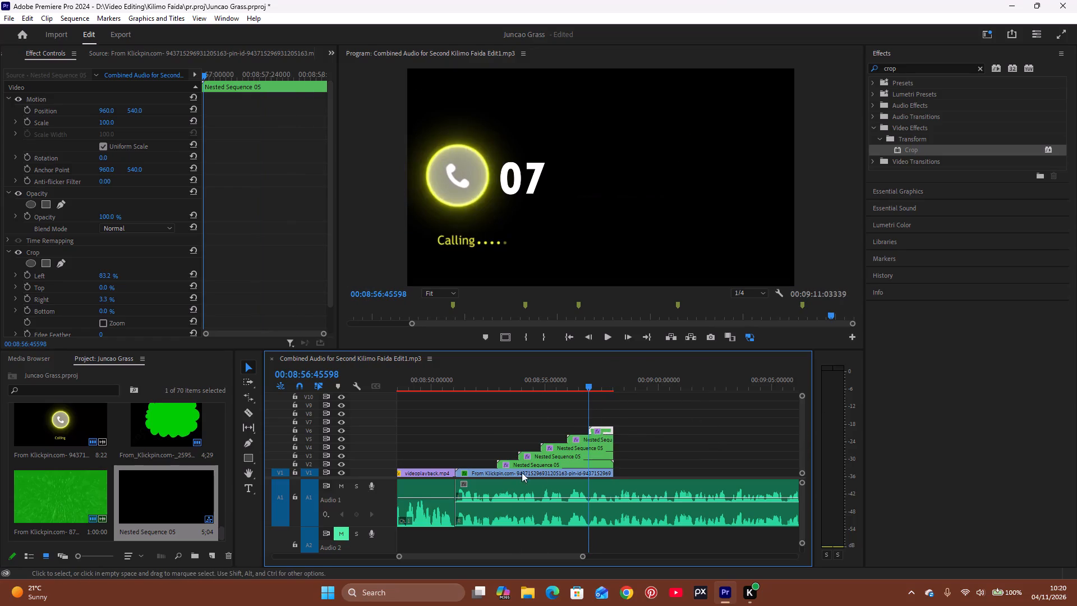
Play from just before the V2 copy and again around the V3 start to check the staggered number reveal.
left_click(492, 375)
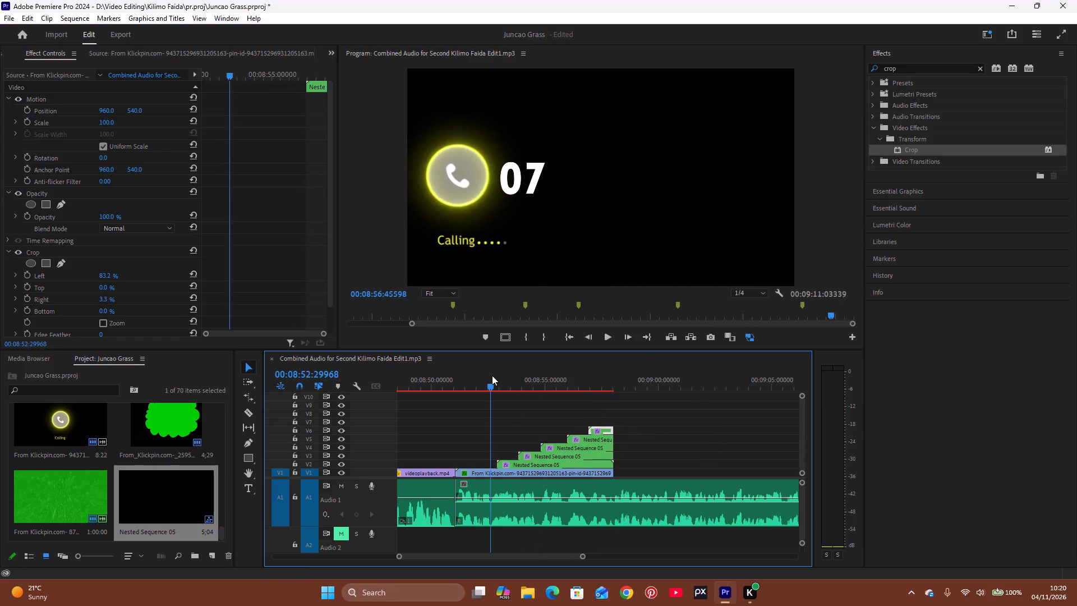
key("space")
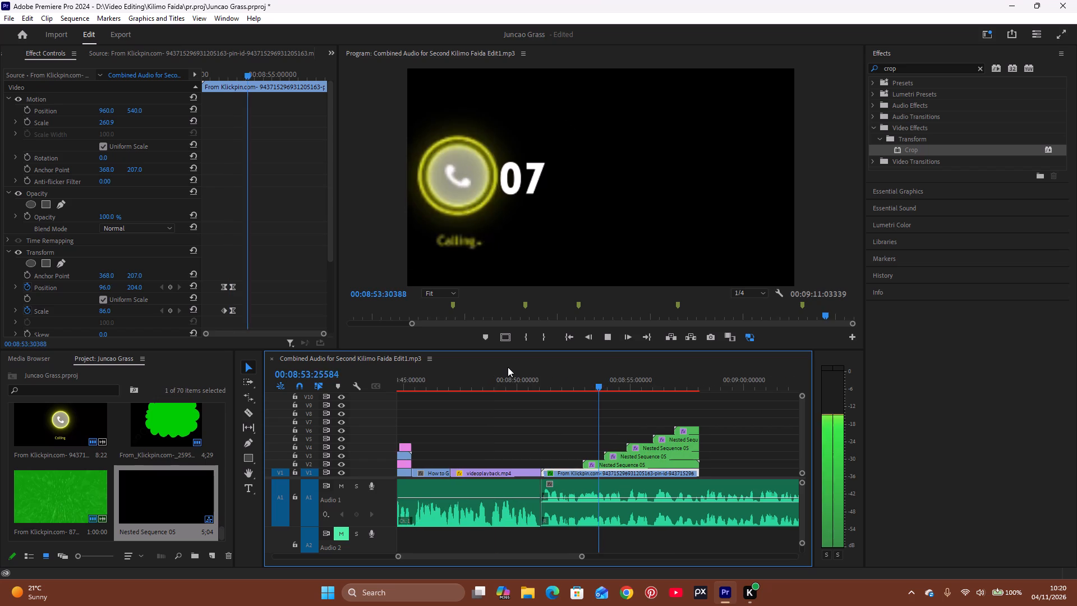
key("space")
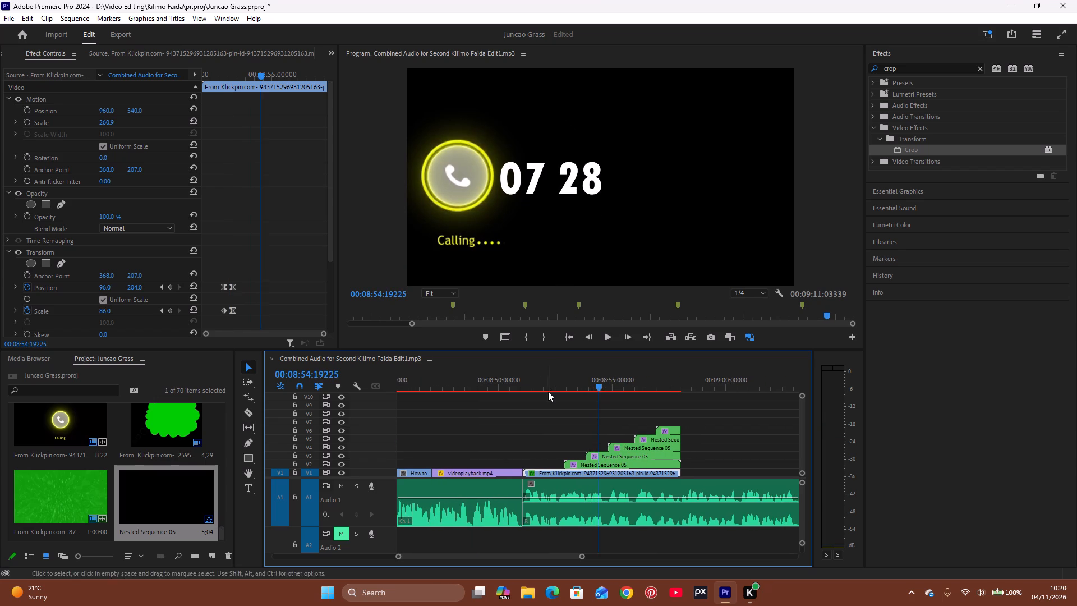
left_click(584, 385)
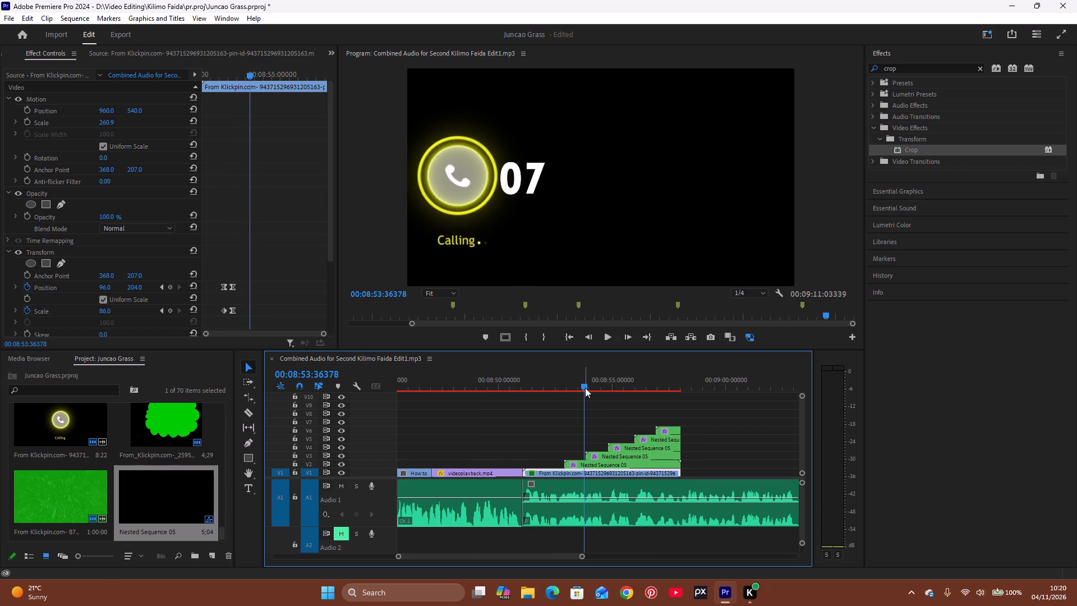
key("space")
key("space")
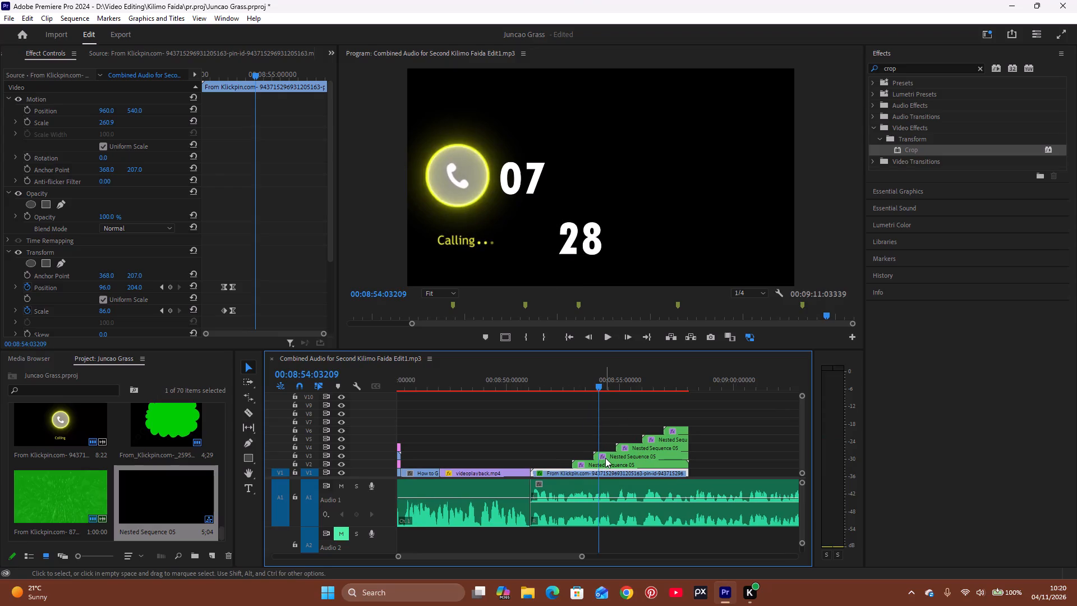
Inside Nested Sequence 05, move the graphic's ending Transform Position keyframe earlier to 00:00:00:11211, and return to the main sequence.
left_click(605, 458)
double_click(605, 457)
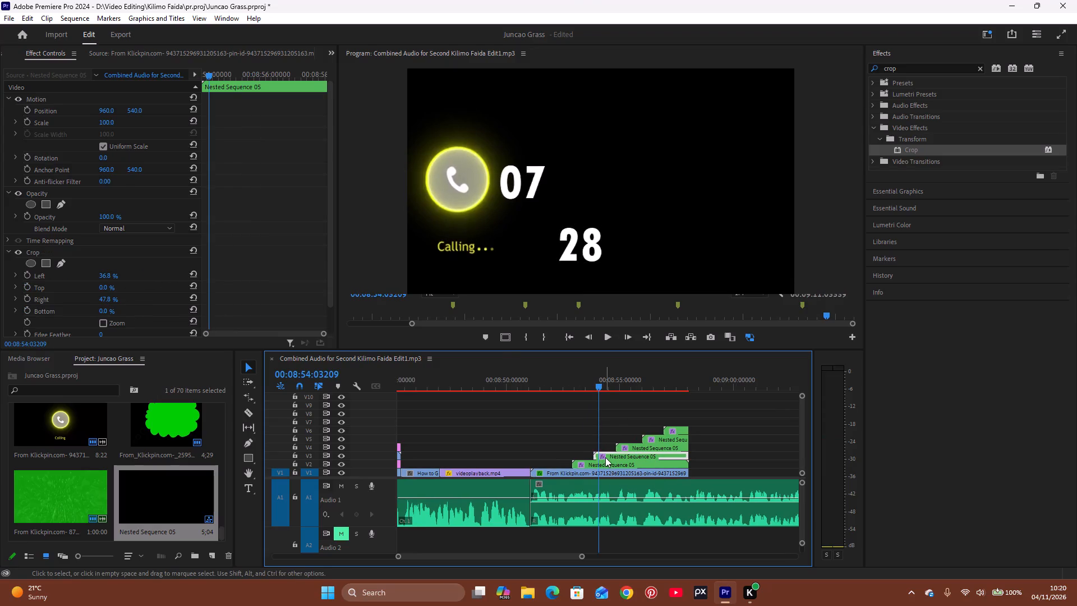
left_click(434, 449)
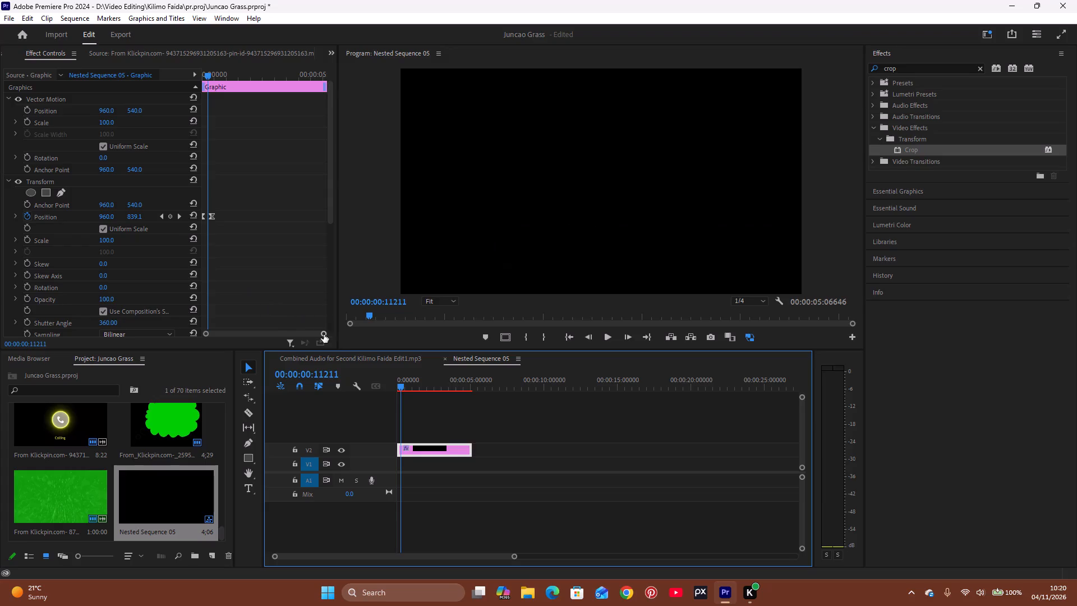
left_click_drag(324, 334, 312, 343)
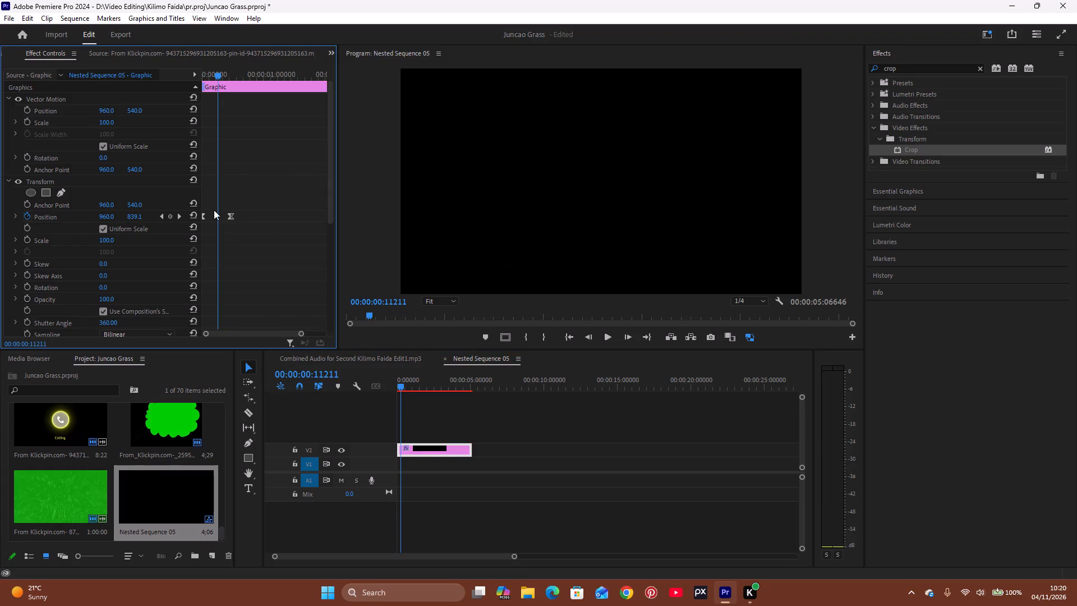
left_click_drag(232, 217, 220, 230)
left_click(357, 359)
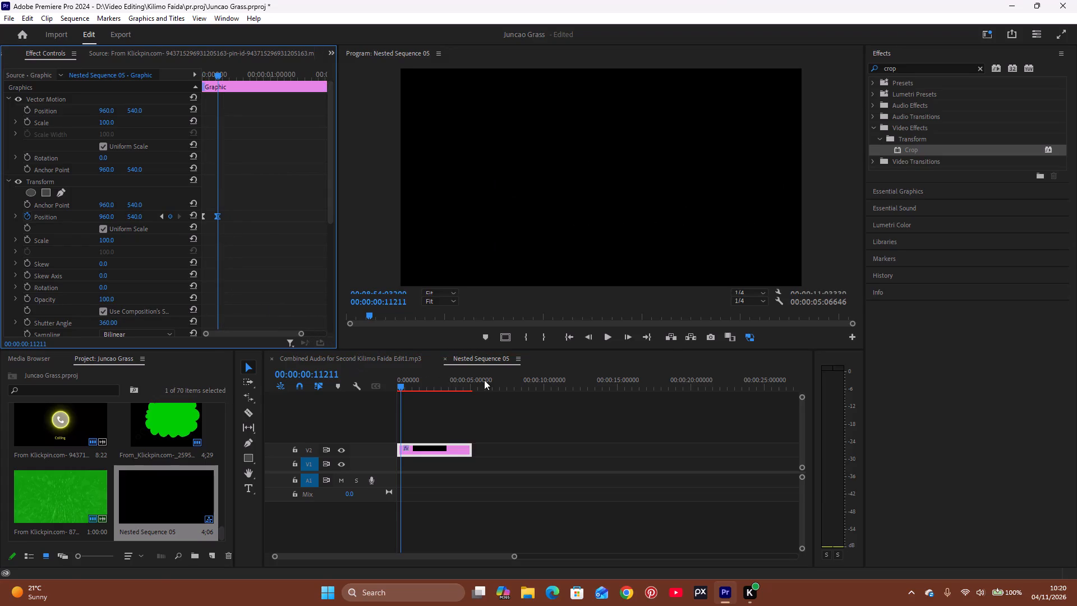
Play the staggered number reveal from 00:08:52:36327 to check its faster motion, and return to 00:08:52:08315.
left_click(570, 382)
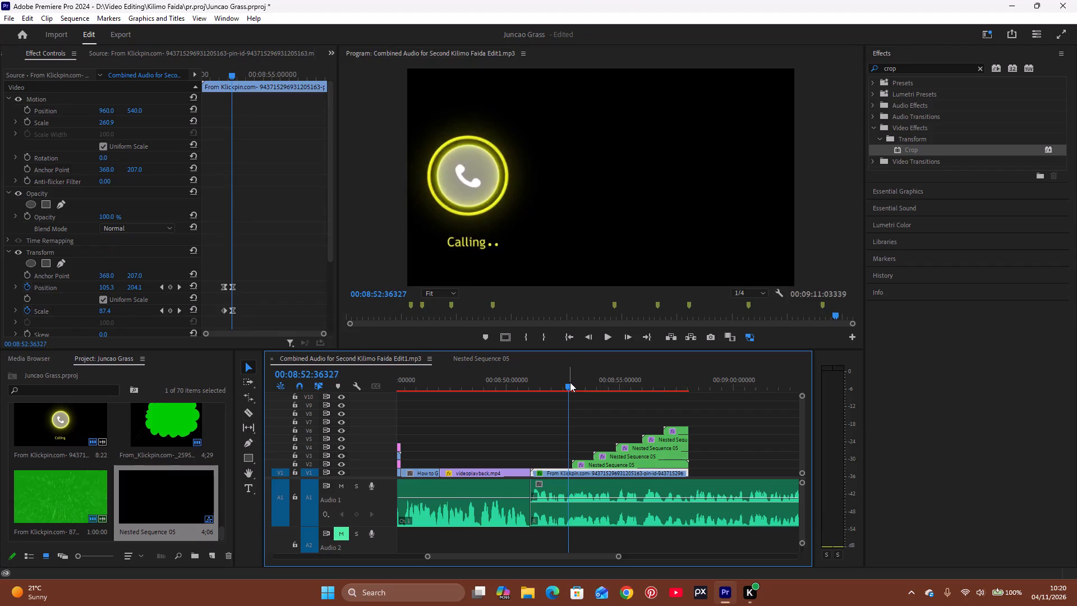
key("space")
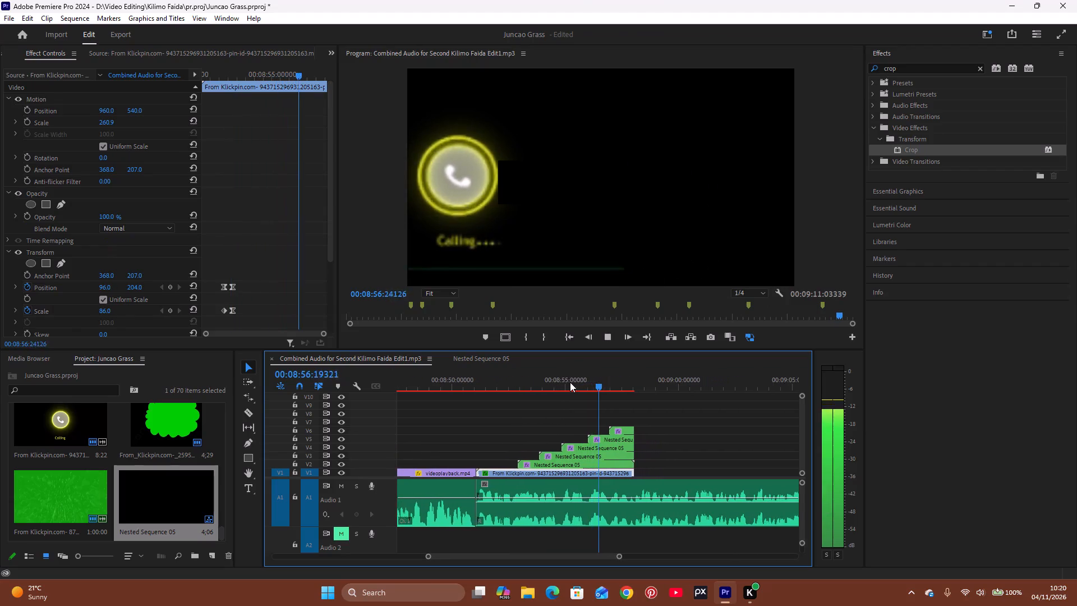
key("space")
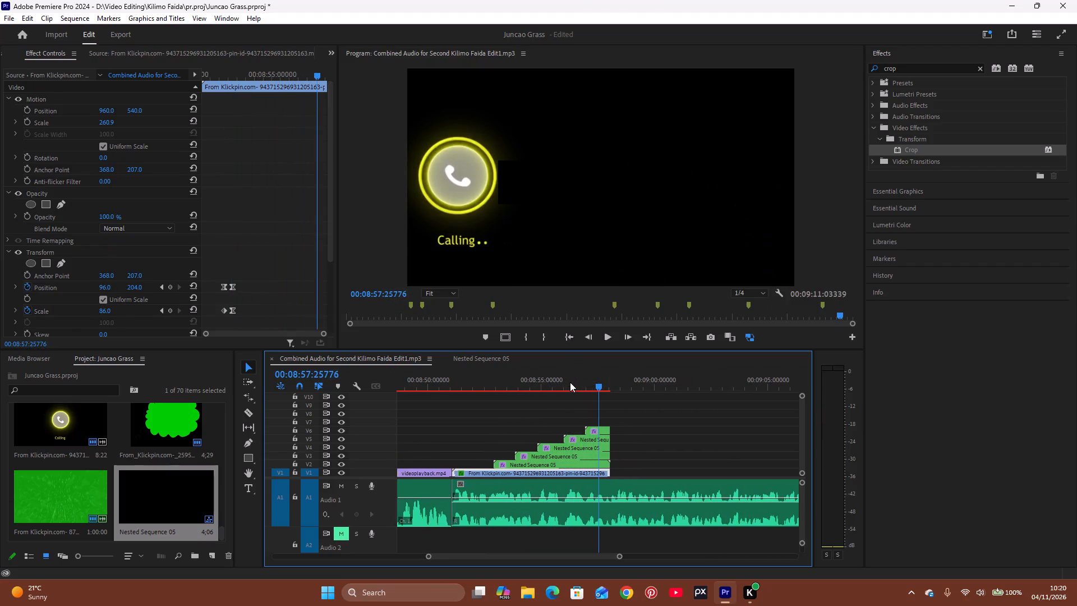
left_click(518, 384)
left_click_drag(518, 384, 478, 405)
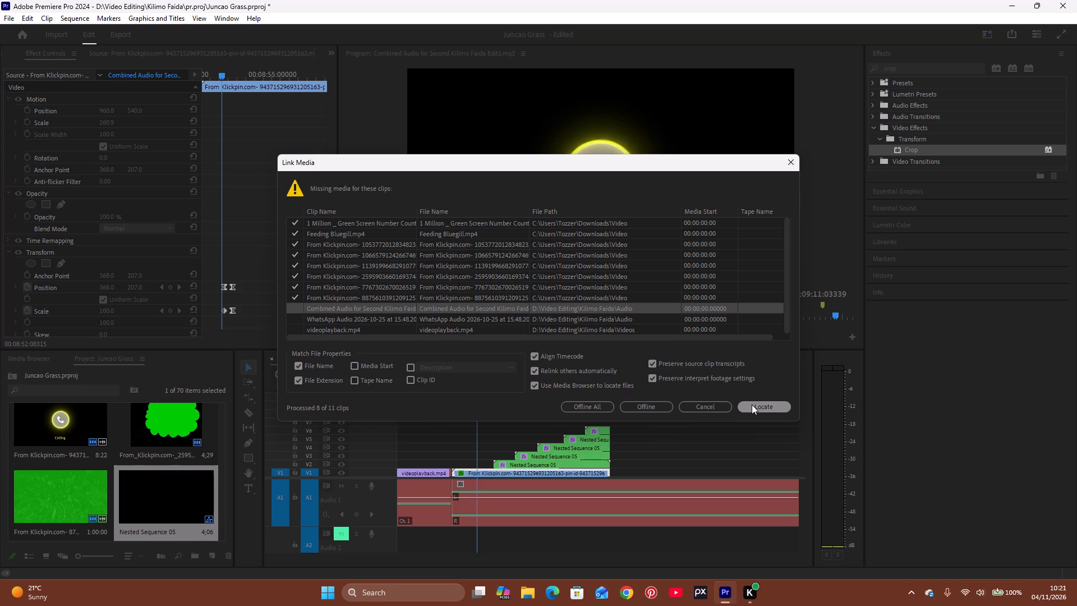
Locate the missing Combined Audio for Second Kilimo Faida file and relink the offline media.
left_click(752, 405)
left_click(705, 387)
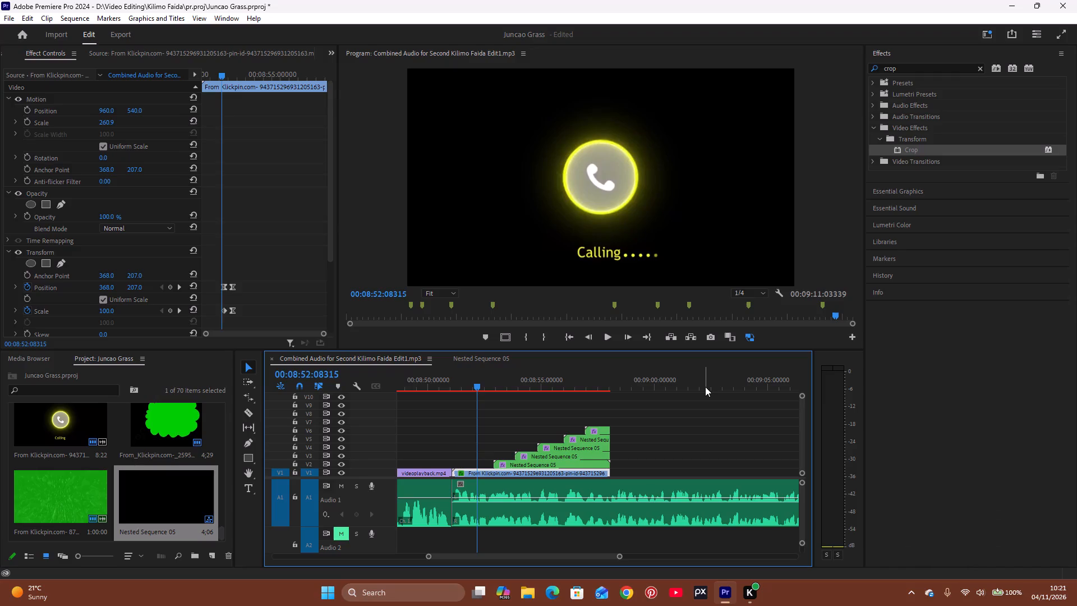
Play from 00:08:52:08315 to the end of the phone clip to check the number reveal against the voice-over.
key("space")
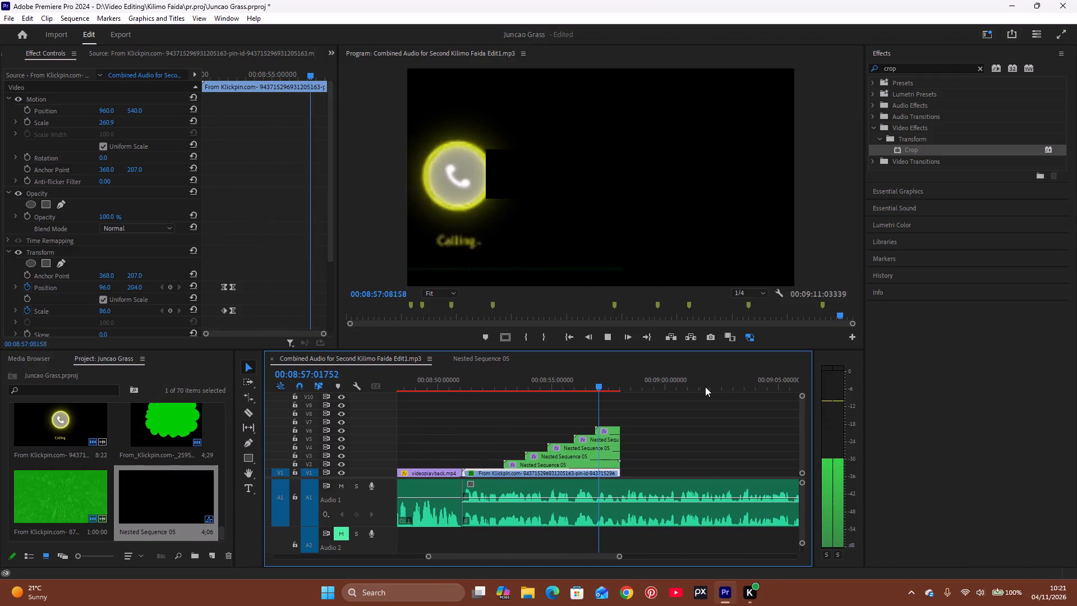
key("space")
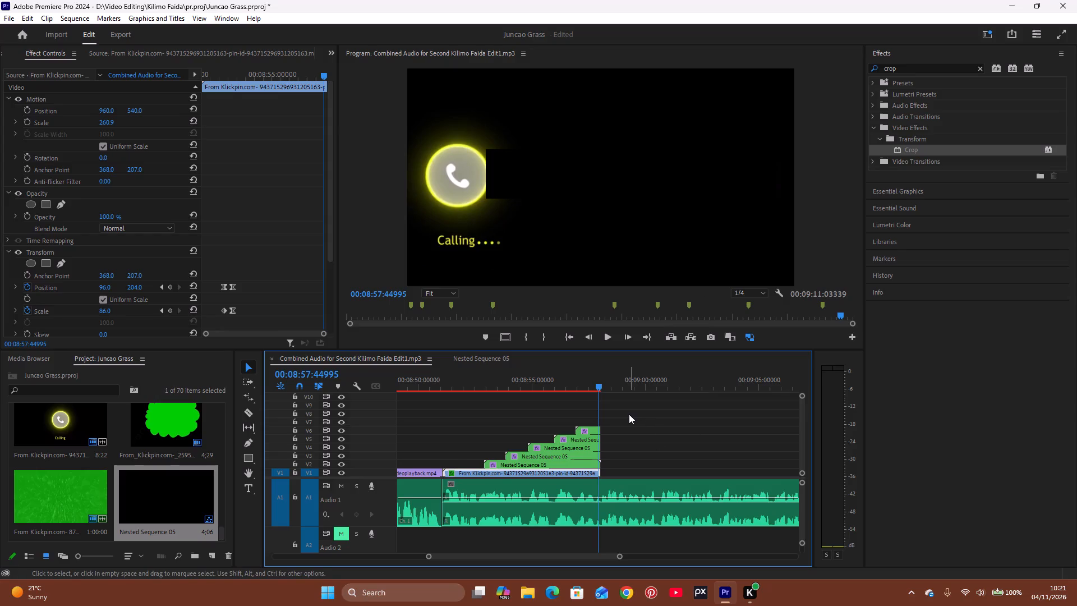
Nest the five staggered number clips on V2 to V6 into a single nested sequence, keeping the default name.
left_click_drag(629, 414, 507, 465)
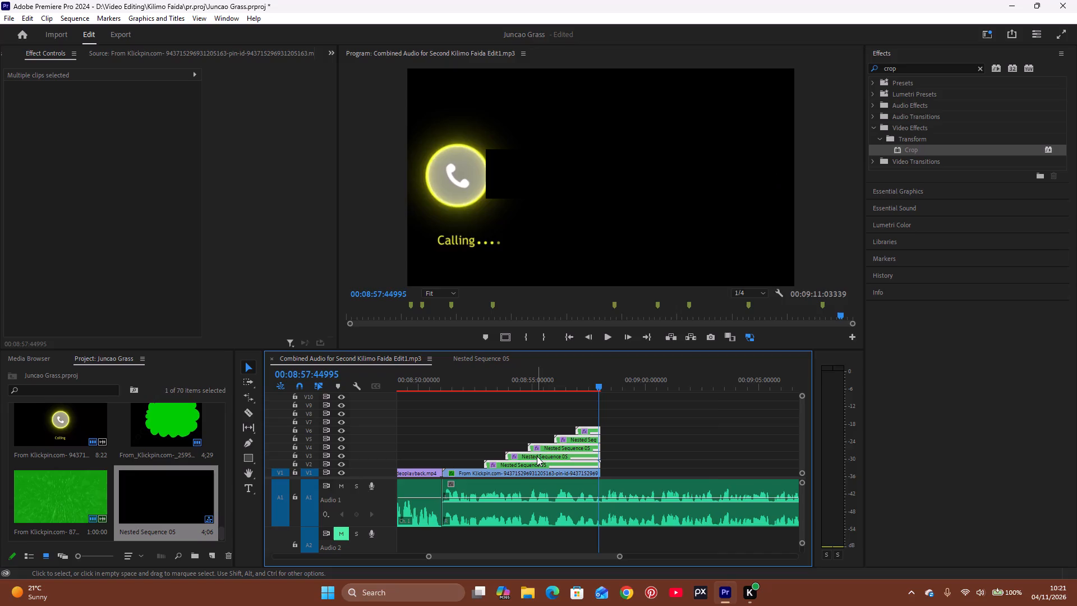
right_click(542, 451)
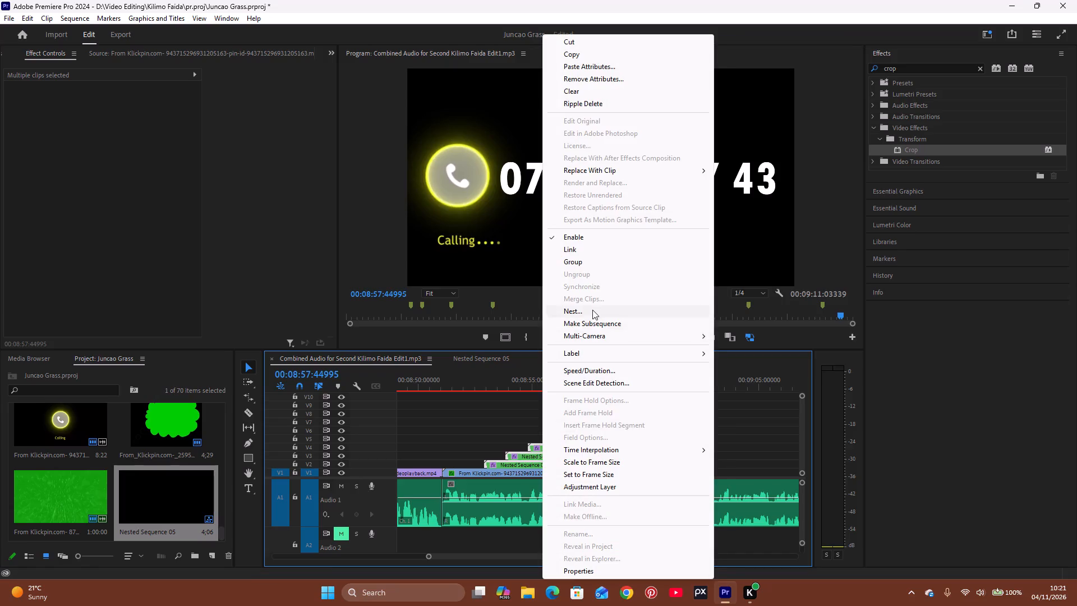
left_click(592, 310)
left_click(521, 306)
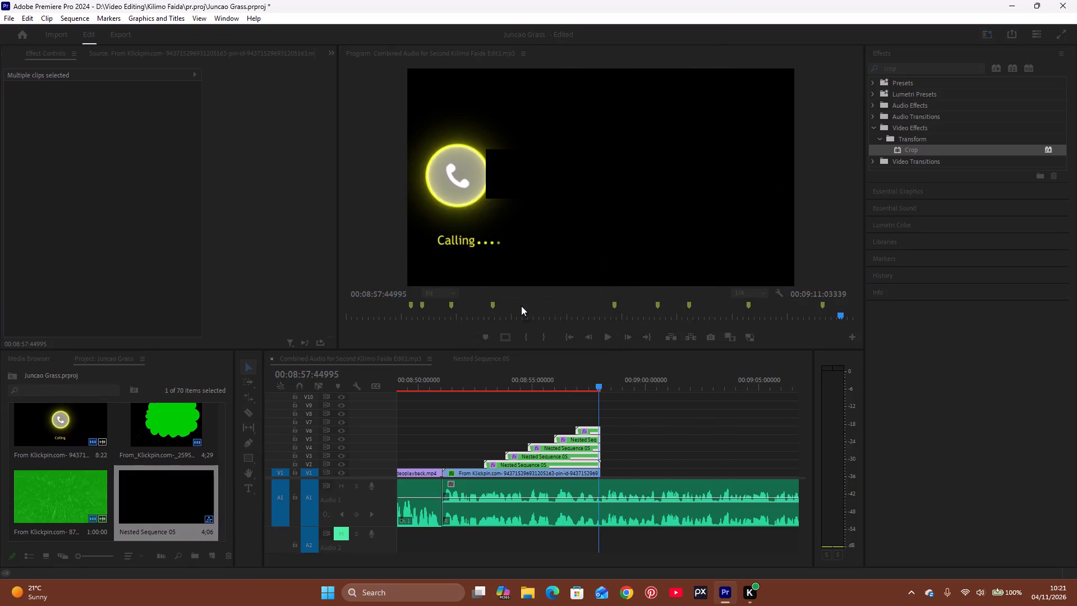
Play the newly nested number reveal and the voice-over beyond it up to 00:09:02:13203.
left_click(477, 376)
key("space")
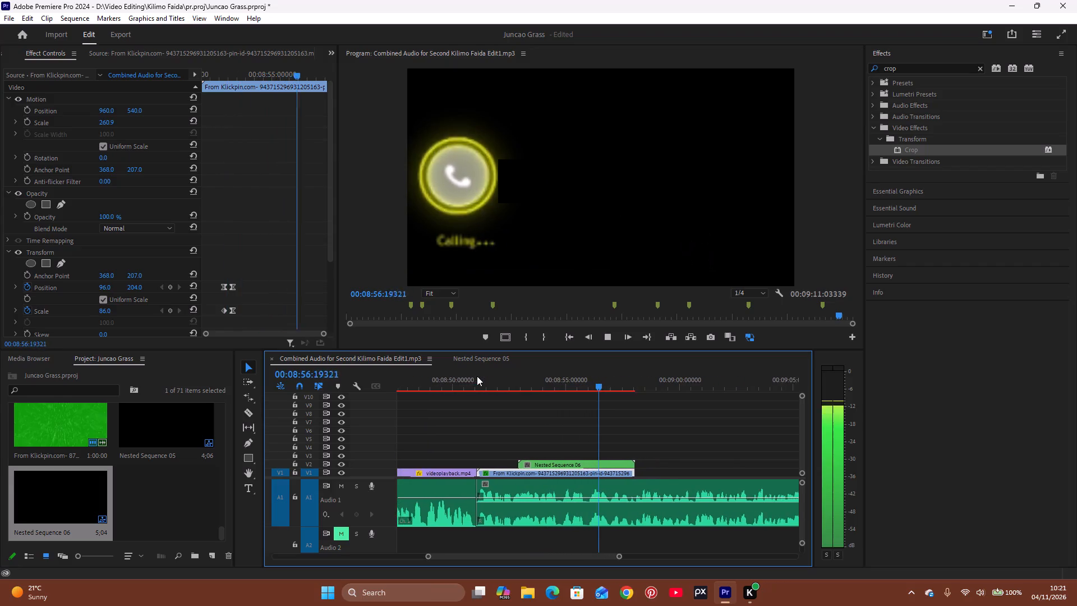
key("space")
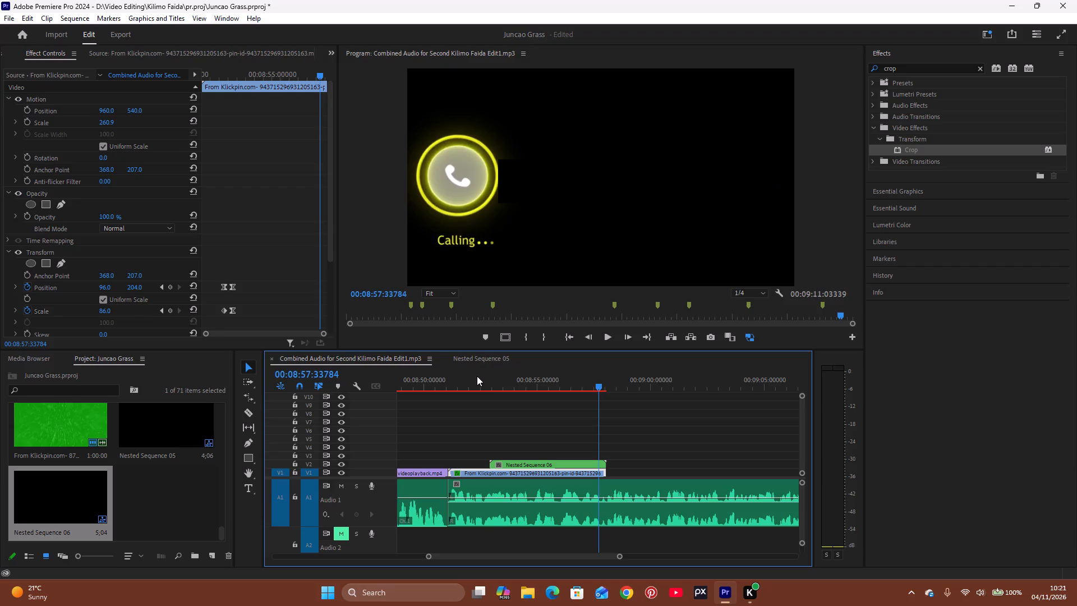
key("space")
key("space")
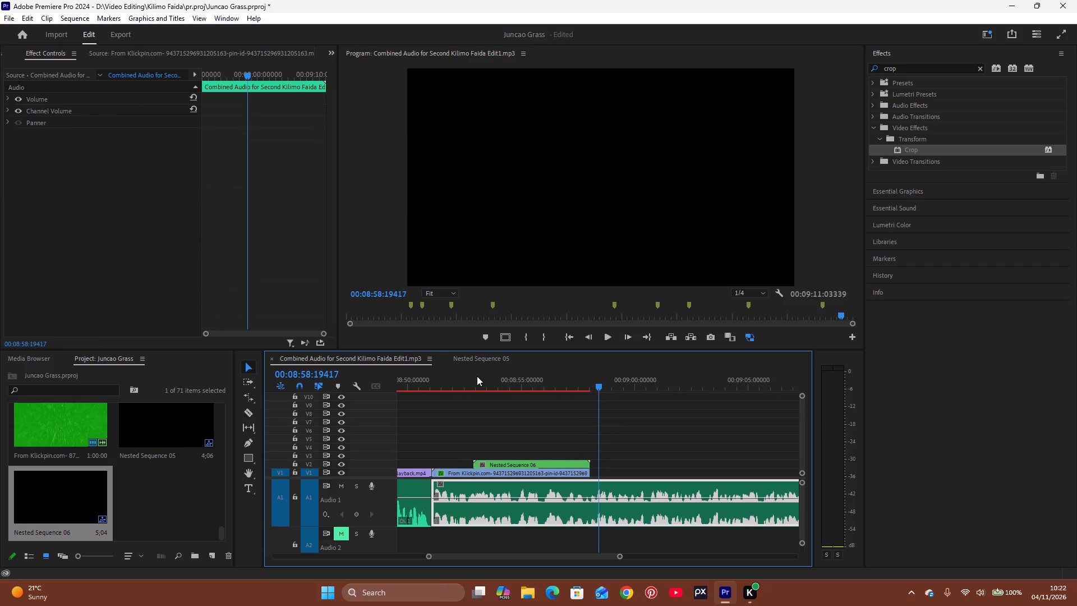
key("space")
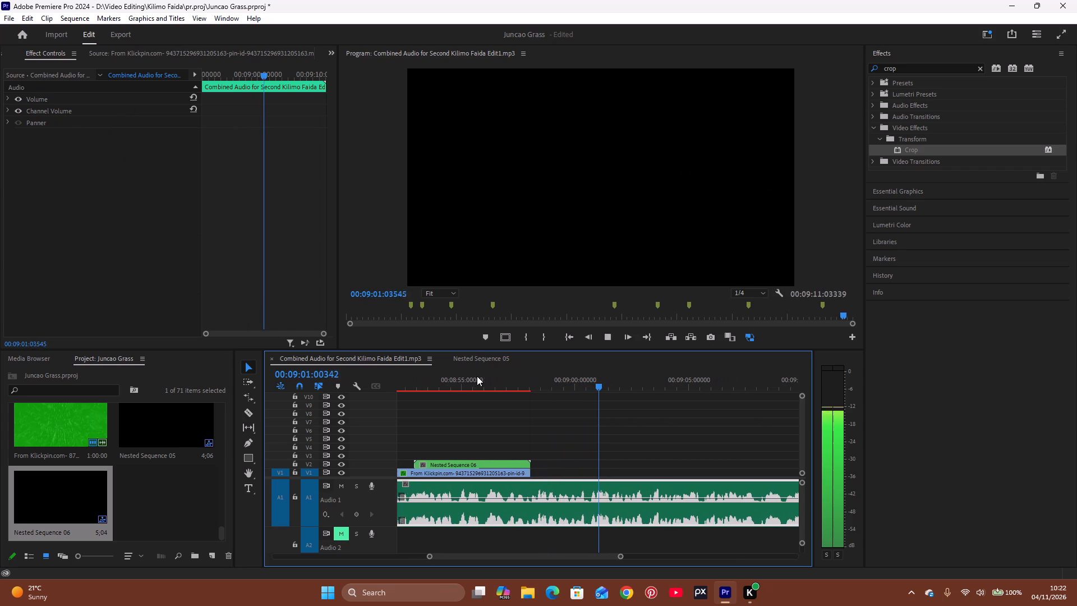
key("space")
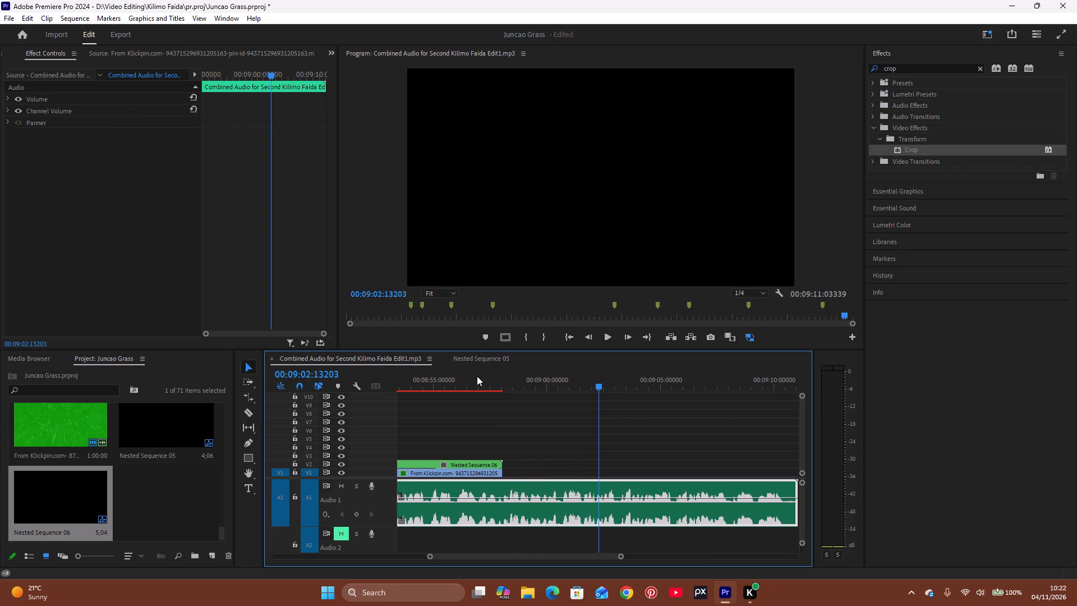
Find the voice-over cue at 00:09:01:16358 and place only the video of rising graph.mp4 there on V1.
left_click(556, 383)
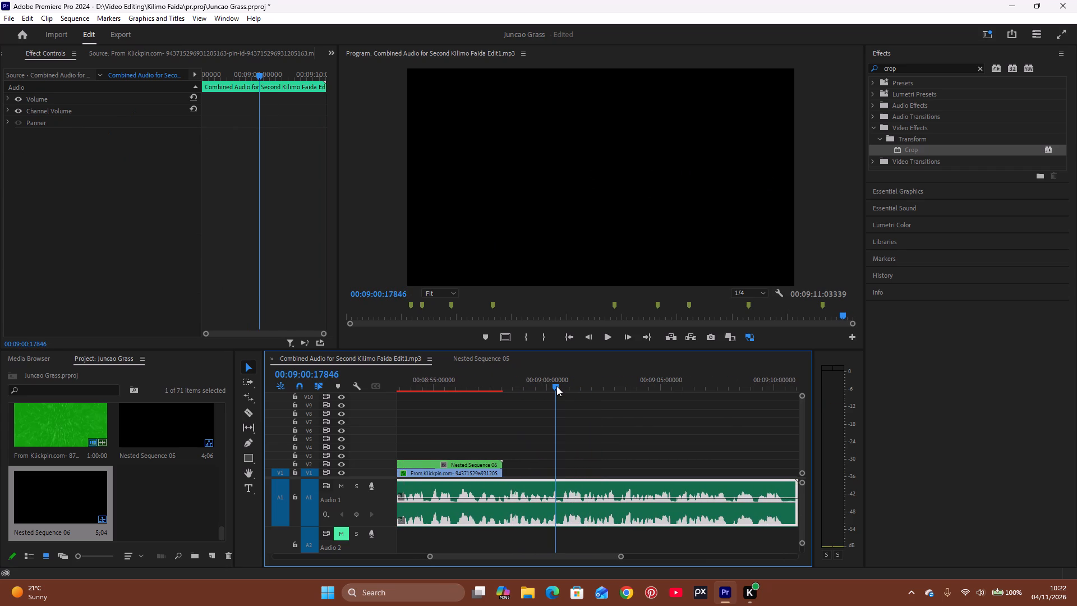
key("space")
key("space")
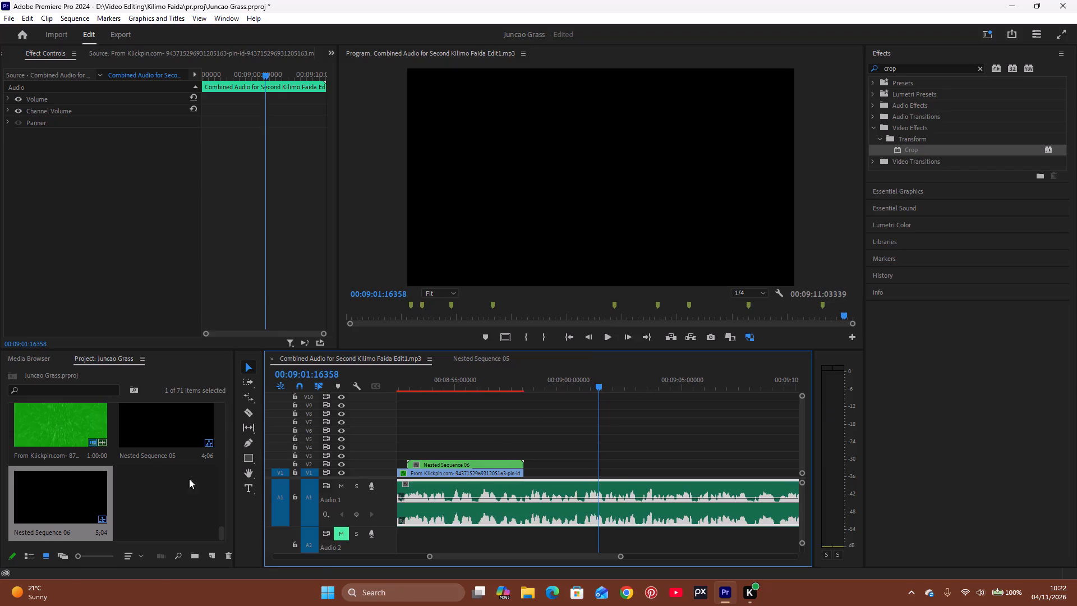
scroll(140, 475, "up", 3)
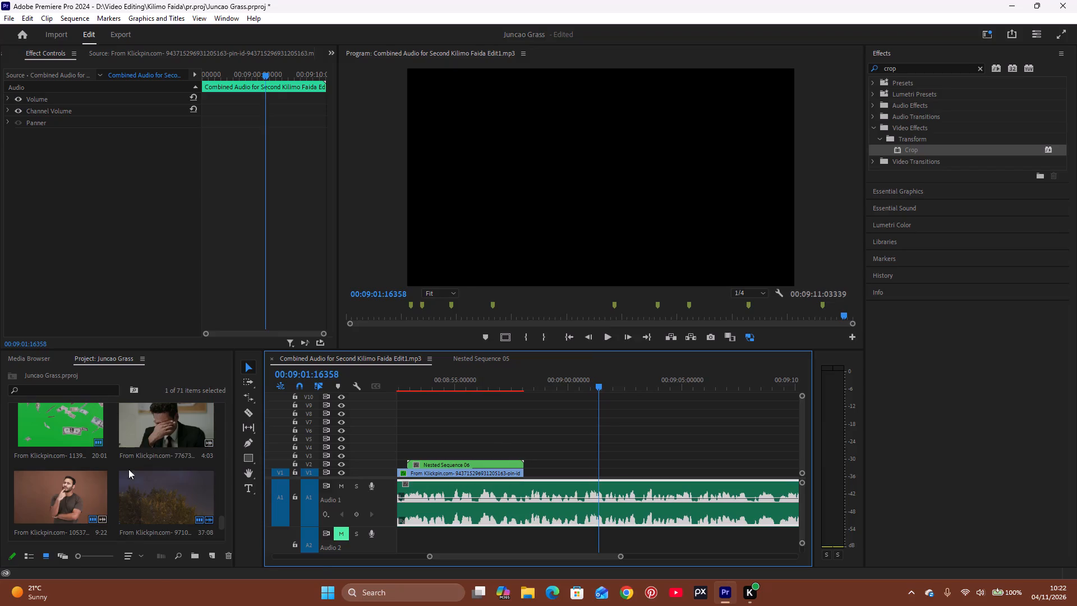
scroll(96, 467, "up", 1)
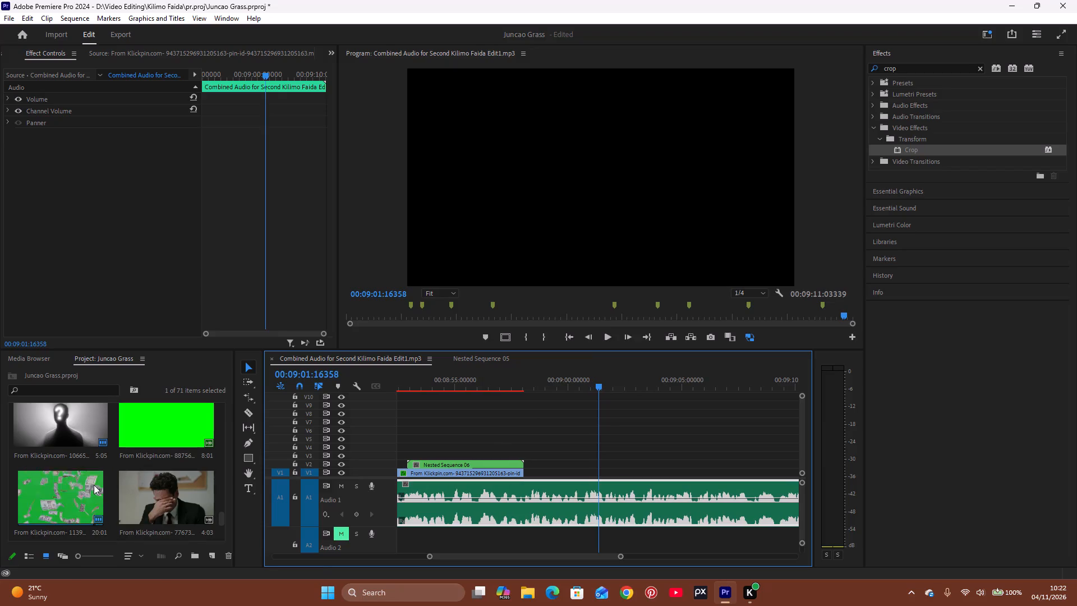
scroll(94, 485, "up", 9)
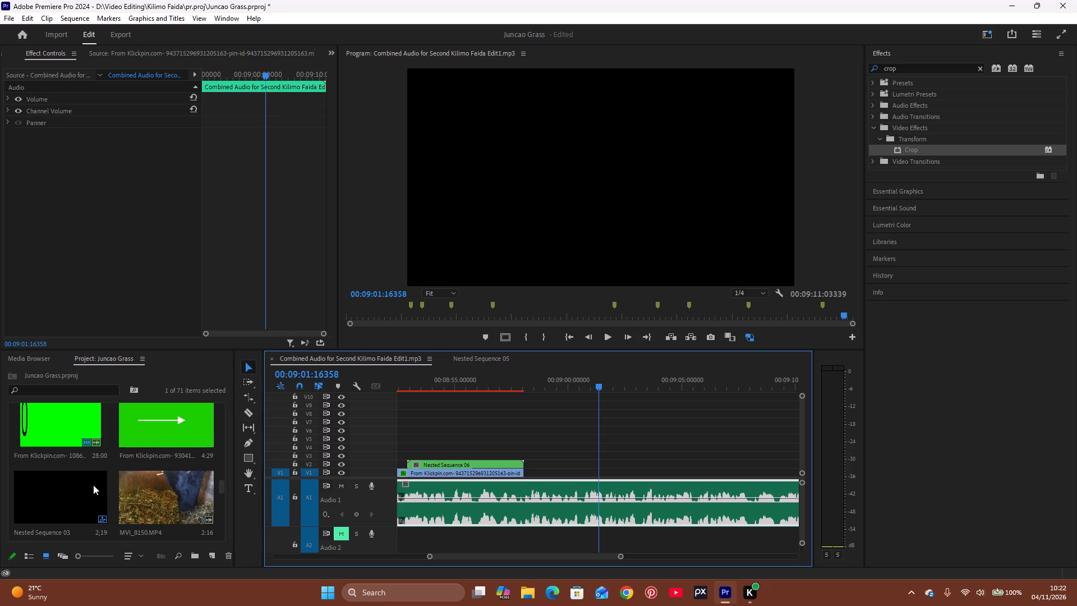
scroll(93, 485, "up", 7)
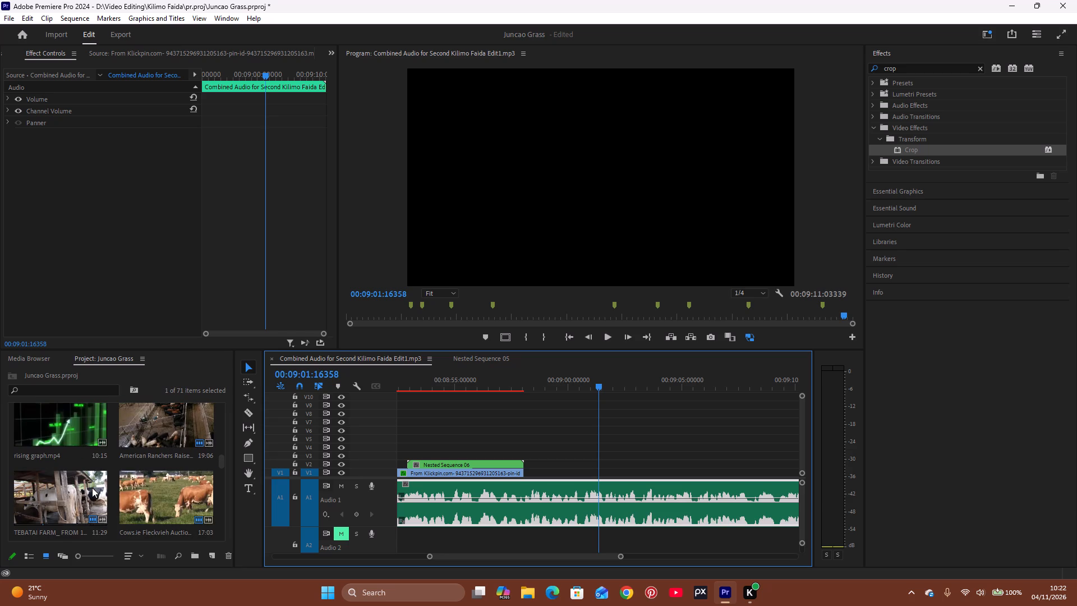
double_click(83, 419)
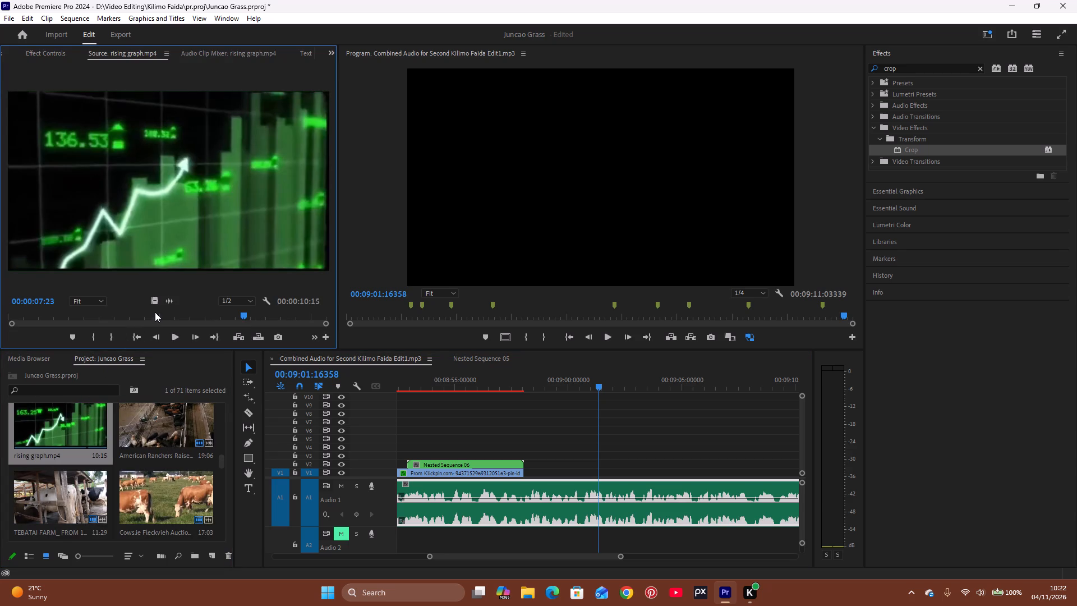
left_click_drag(154, 304, 624, 432)
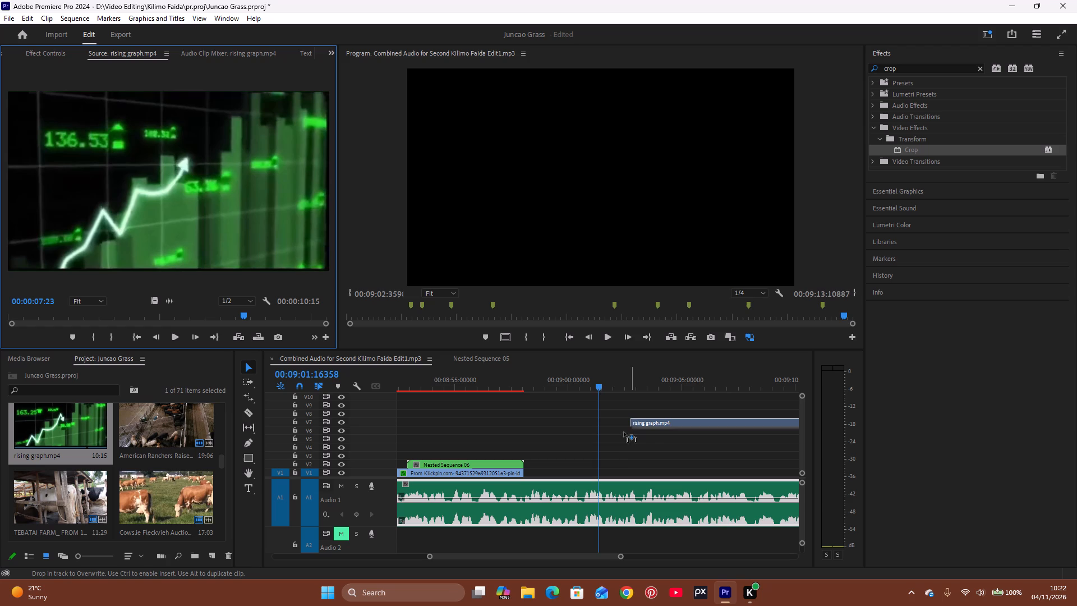
left_click_drag(624, 432, 597, 469)
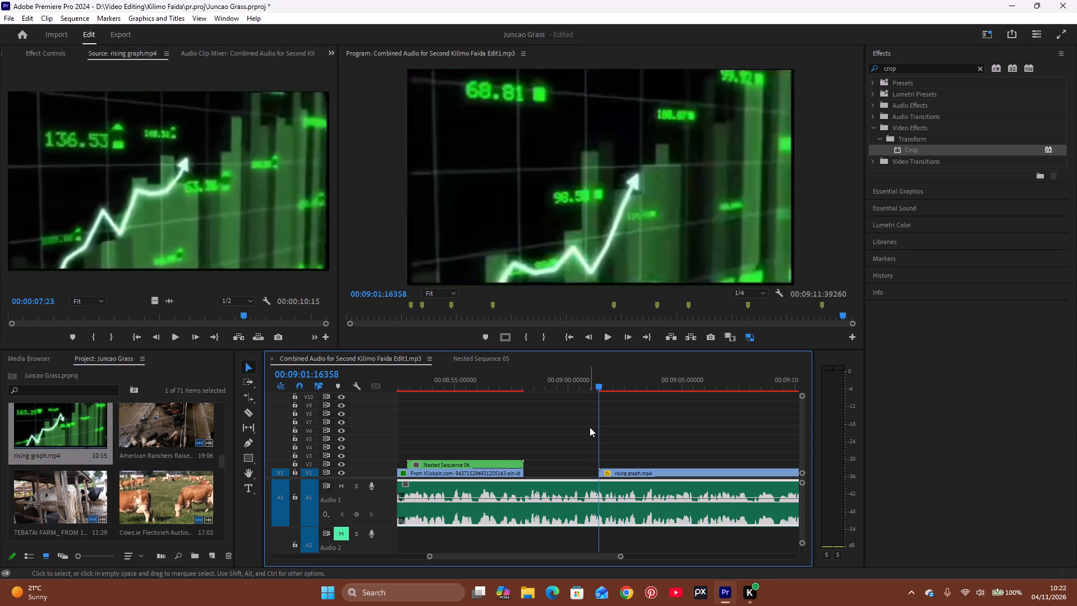
Find the earlier voice-over cue at 00:09:00:33690 and move rising graph.mp4 on V1 to start there.
left_click(590, 387)
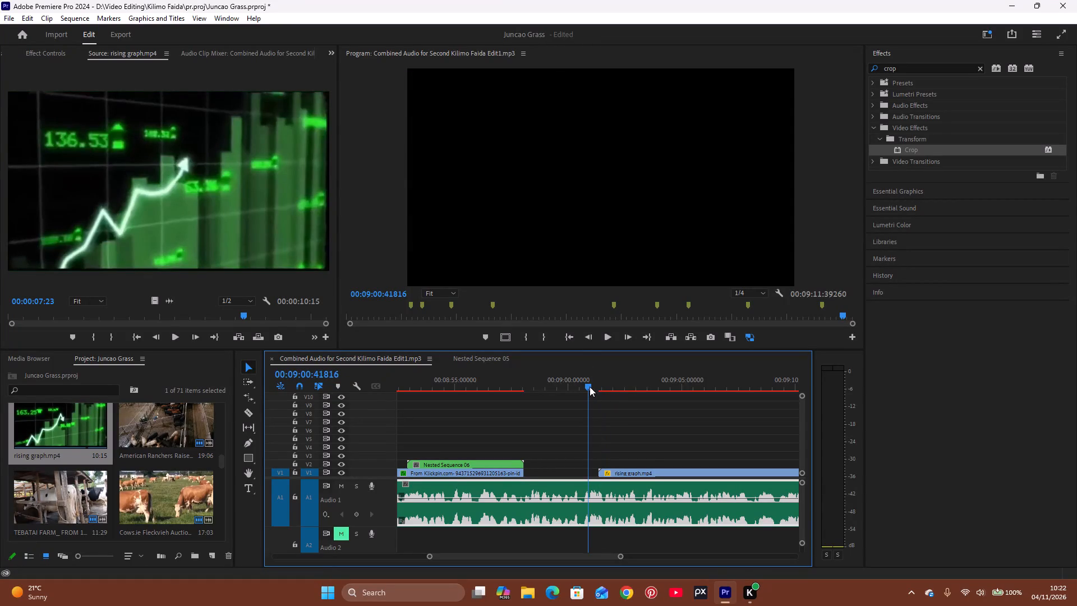
left_click(584, 389)
key("space")
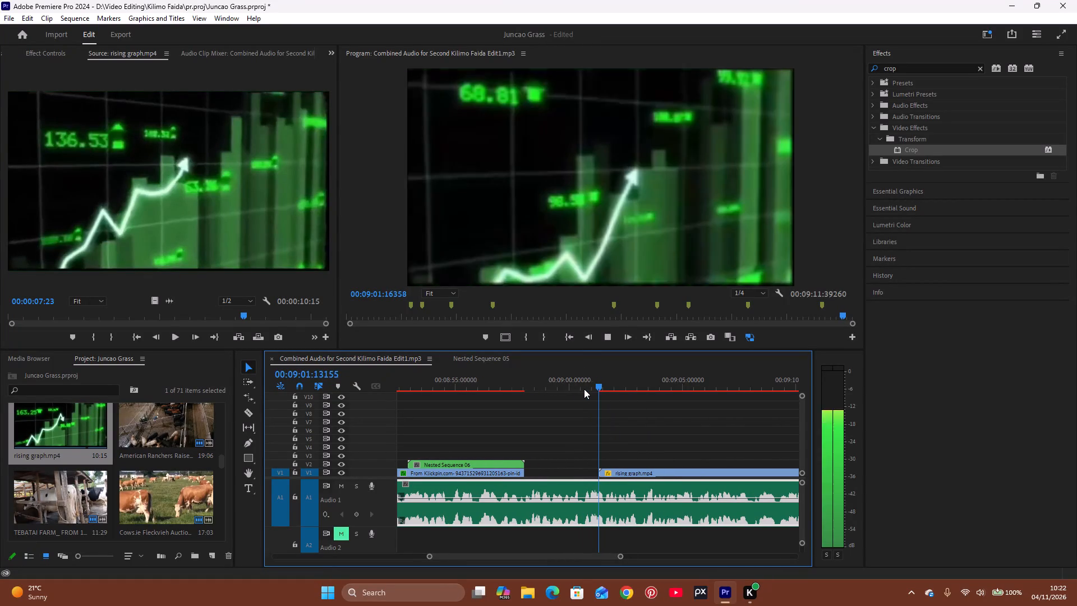
key("space")
left_click(572, 382)
key("space")
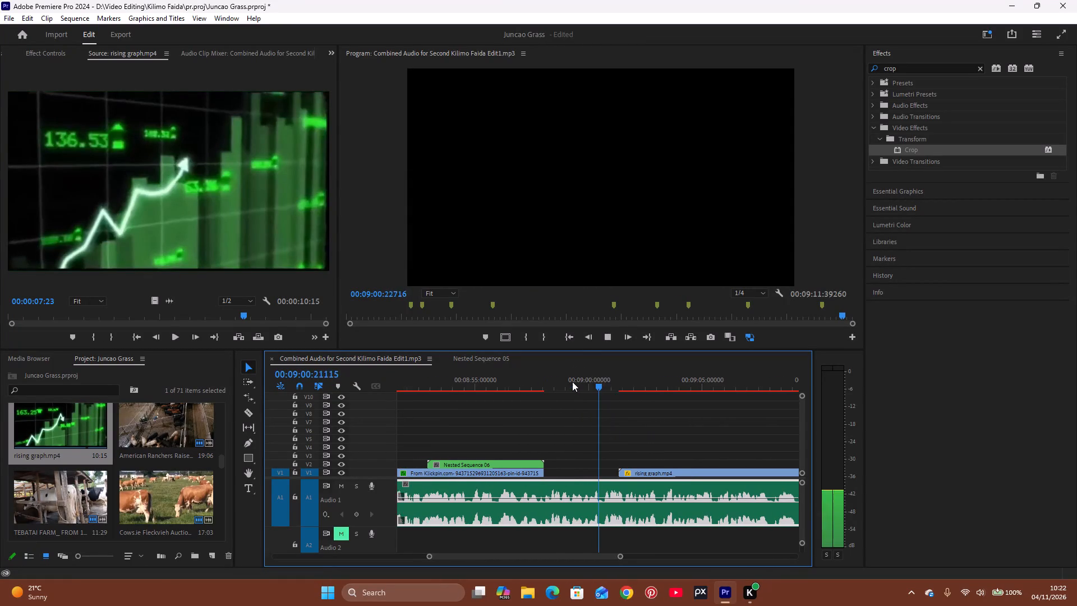
key("space")
left_click(581, 383)
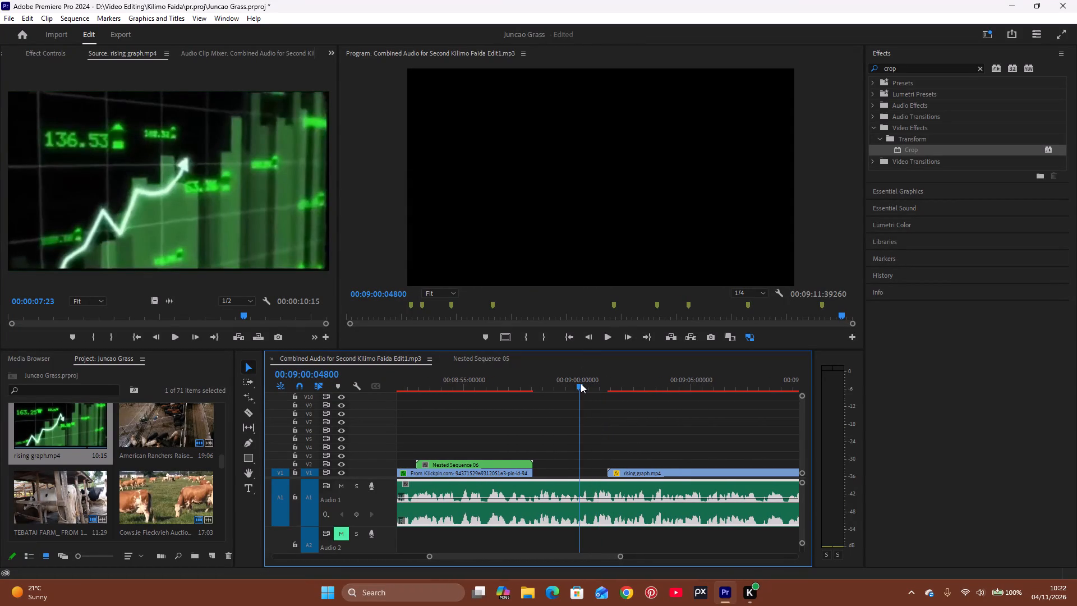
key("space")
key("space")
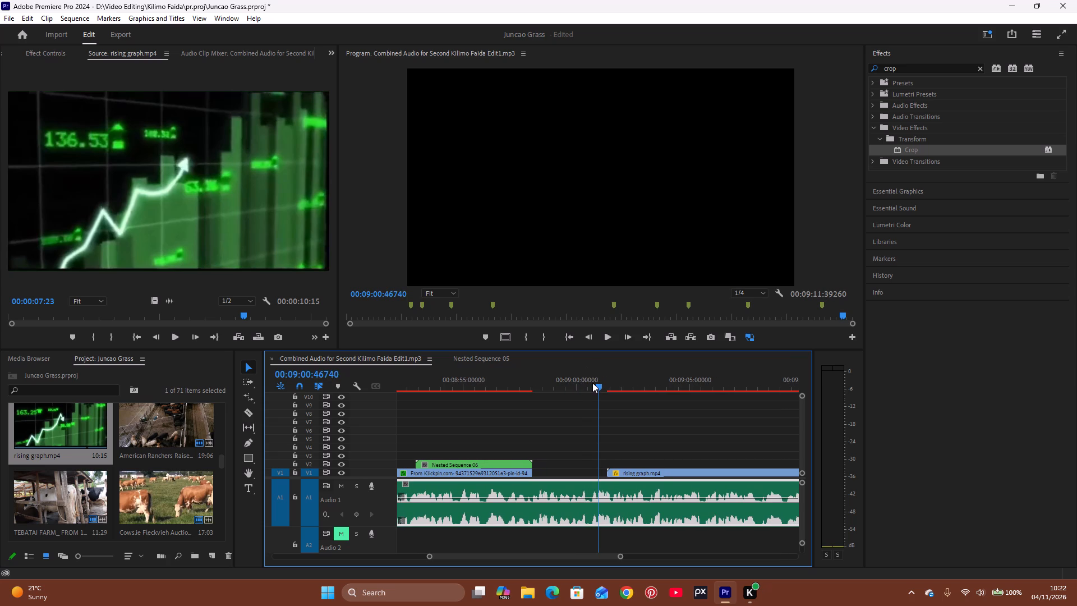
left_click_drag(597, 383, 591, 407)
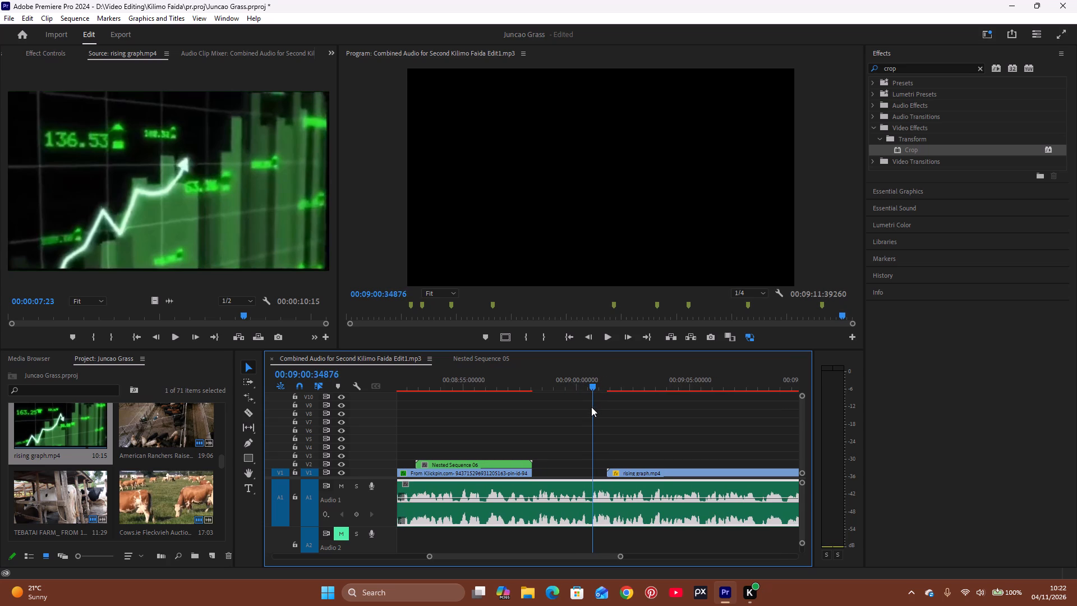
left_click_drag(591, 407, 591, 414)
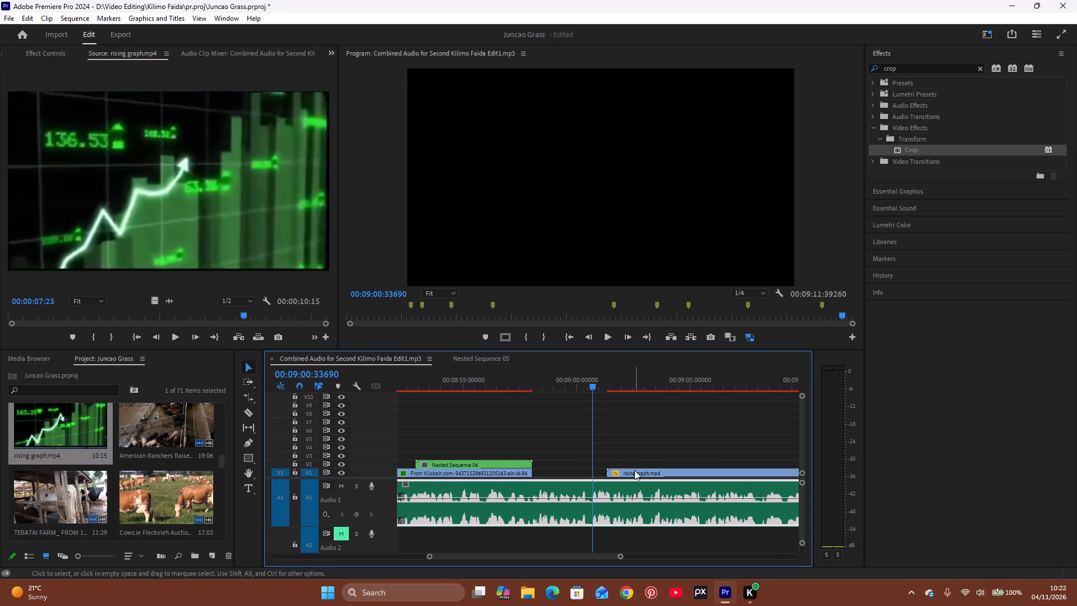
left_click_drag(634, 470, 616, 476)
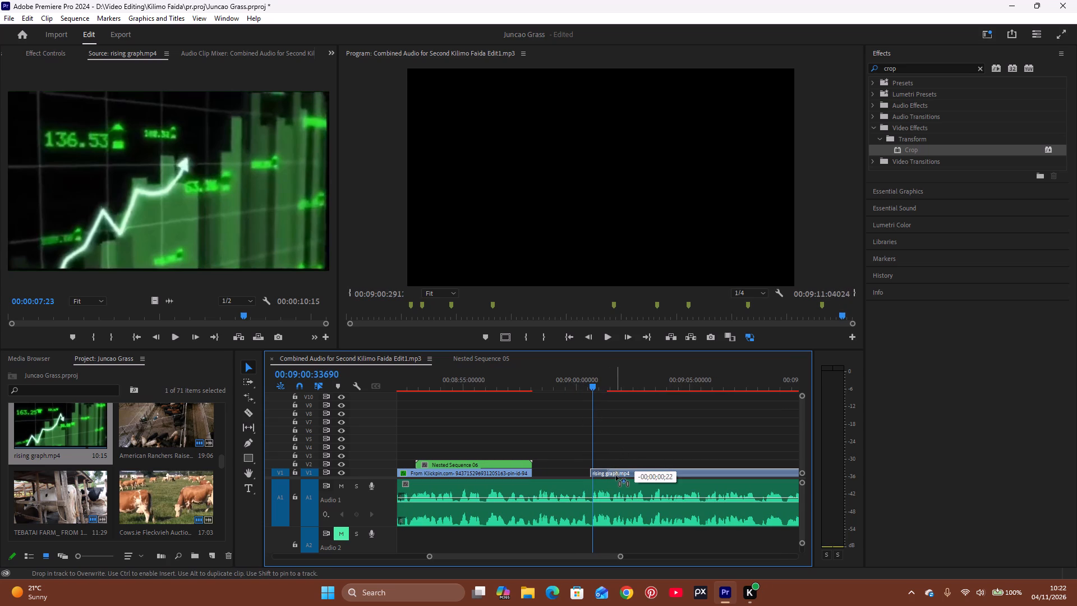
left_click_drag(616, 476, 621, 475)
Find the voice-over cue at 00:09:03:46884 and trim the end of rising graph.mp4 to it.
key("space")
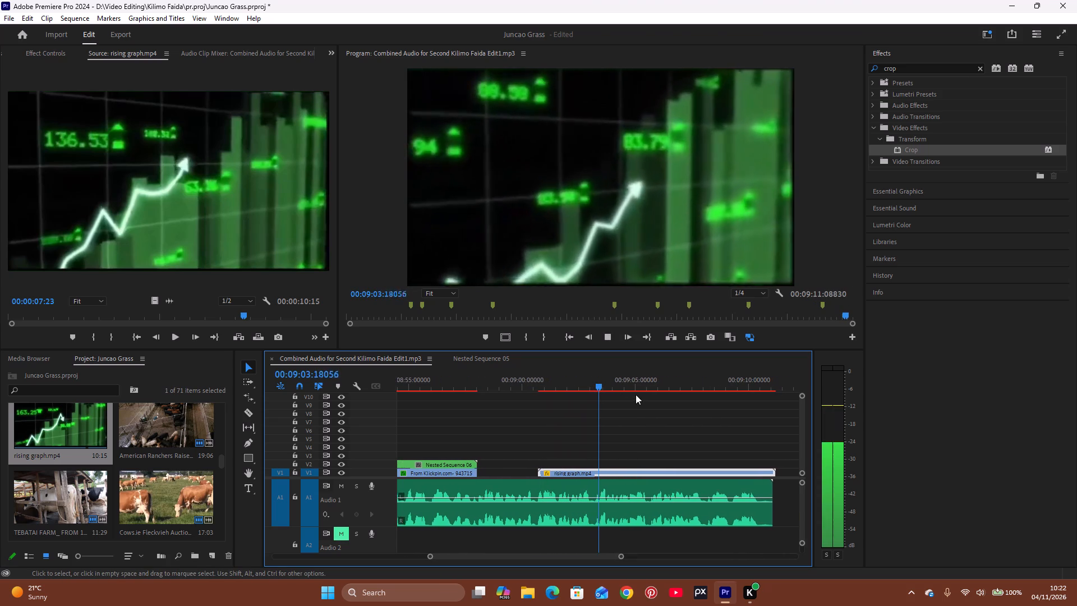
key("space")
key("space")
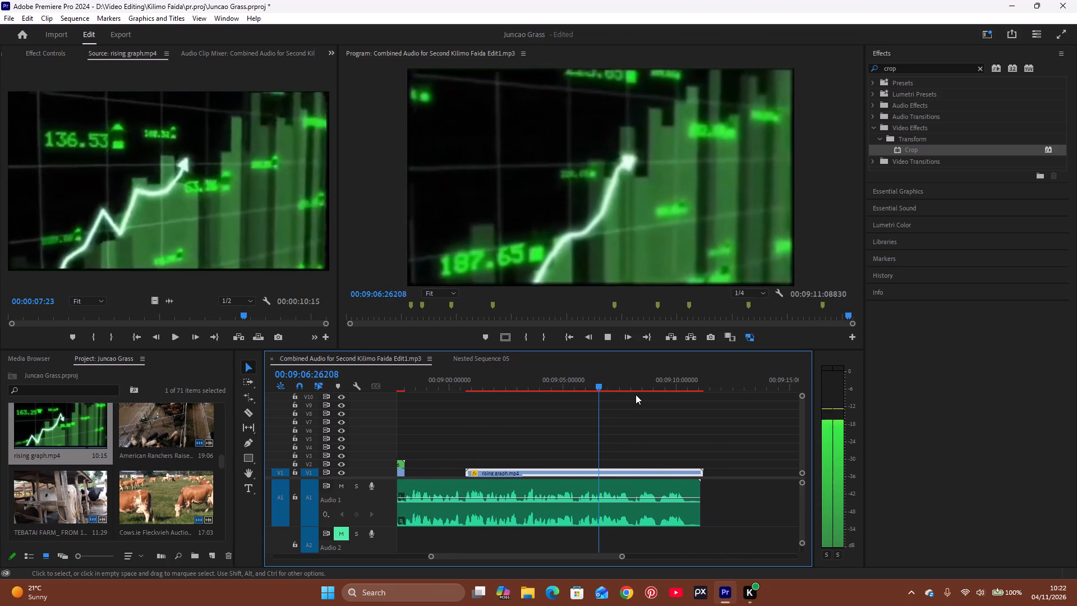
key("space")
left_click(553, 381)
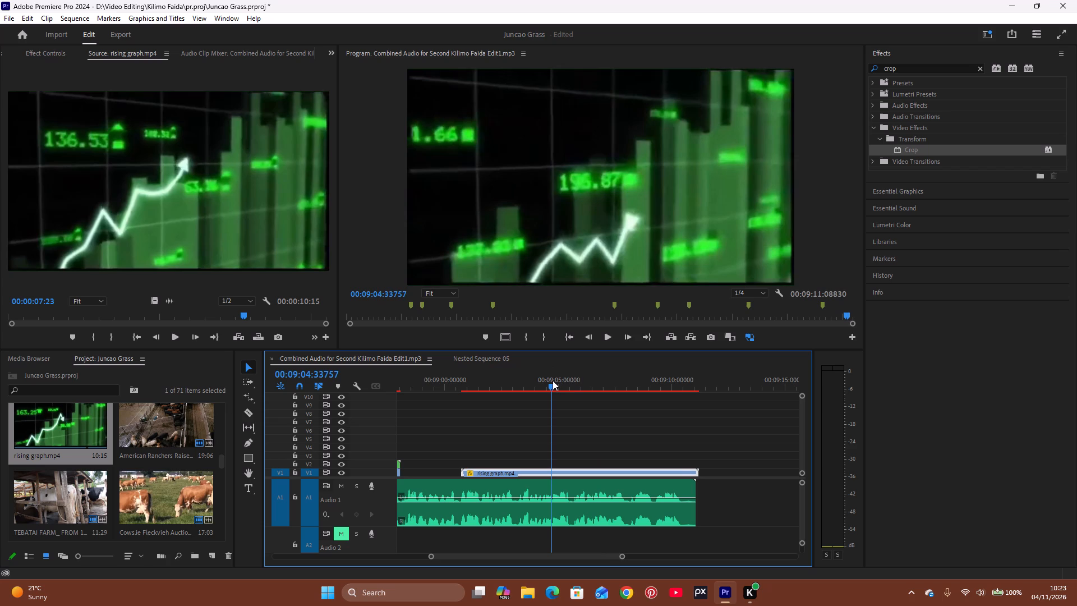
key("space")
key("space")
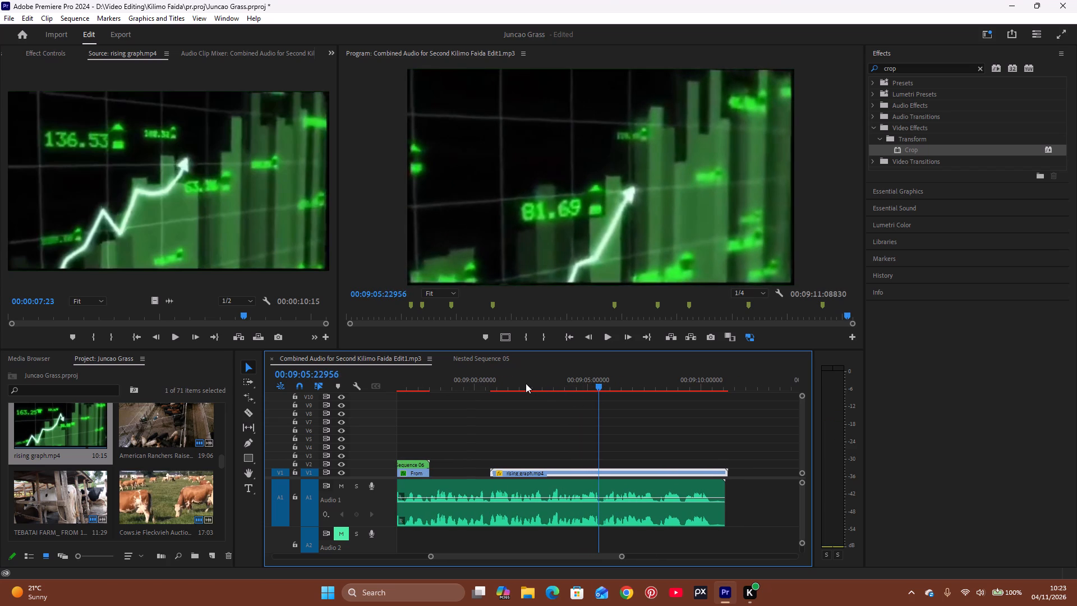
left_click(514, 383)
key("space")
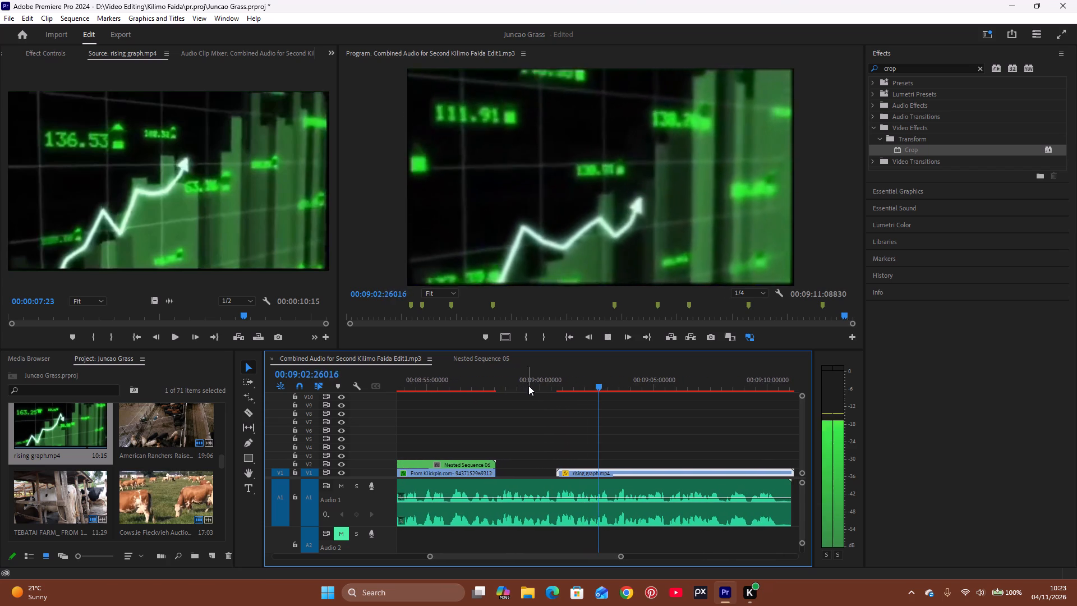
key("space")
key("space")
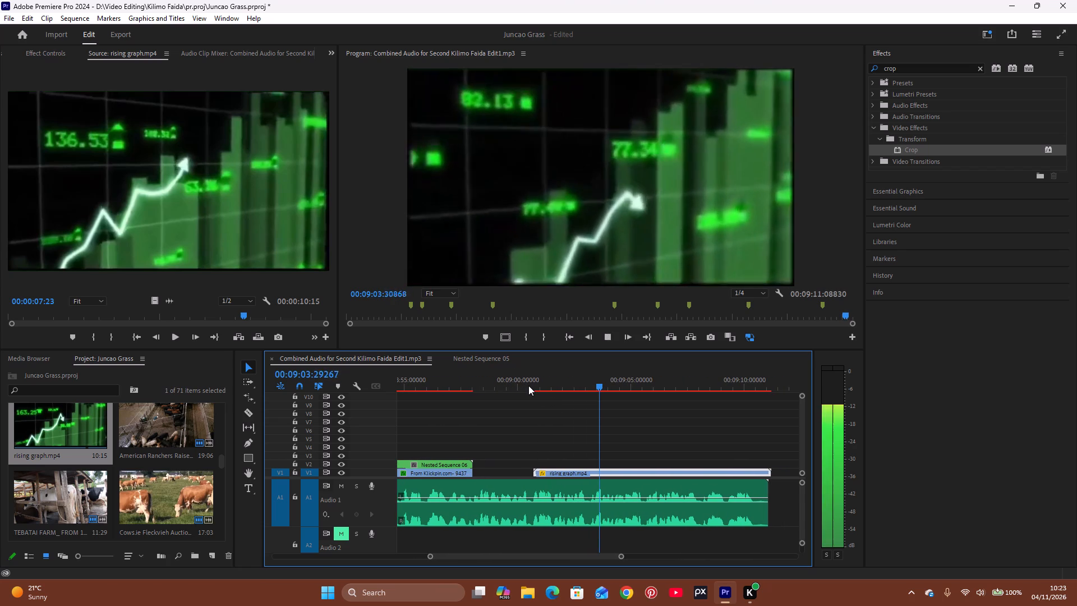
key("space")
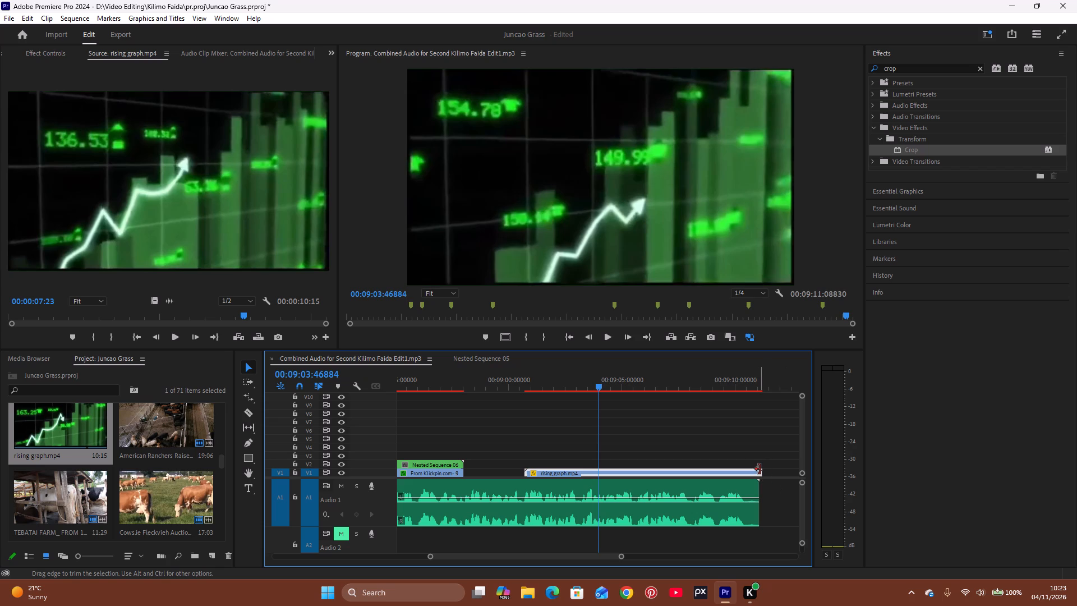
left_click_drag(760, 469, 600, 489)
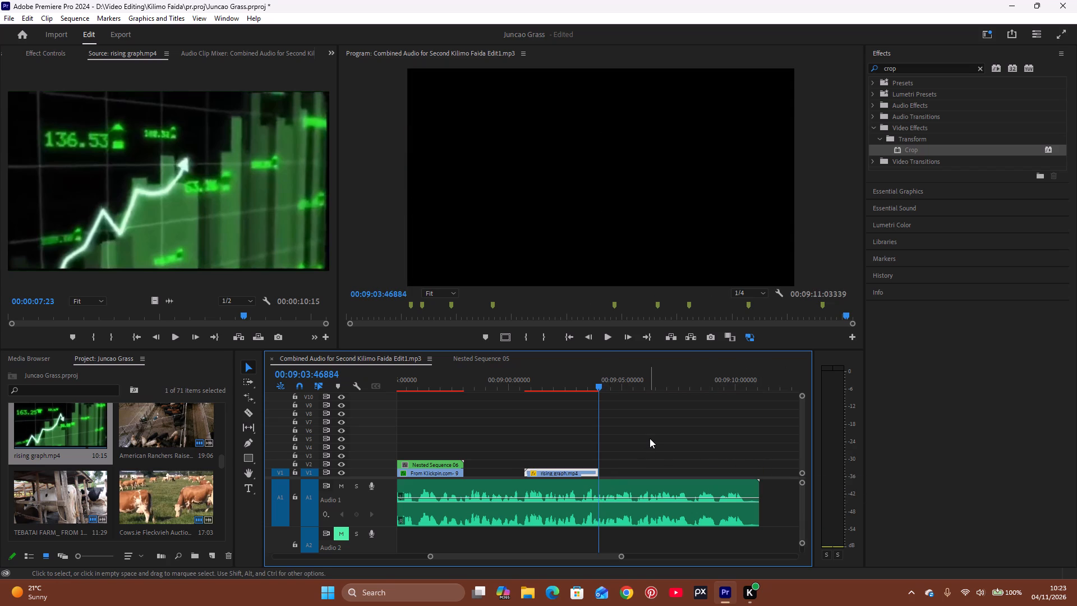
Find the voice-over cue at 00:09:02:14804 and place the green-screen falling dollar bills clip there on V2, above the graph.
left_click(529, 382)
left_click_drag(529, 382, 525, 387)
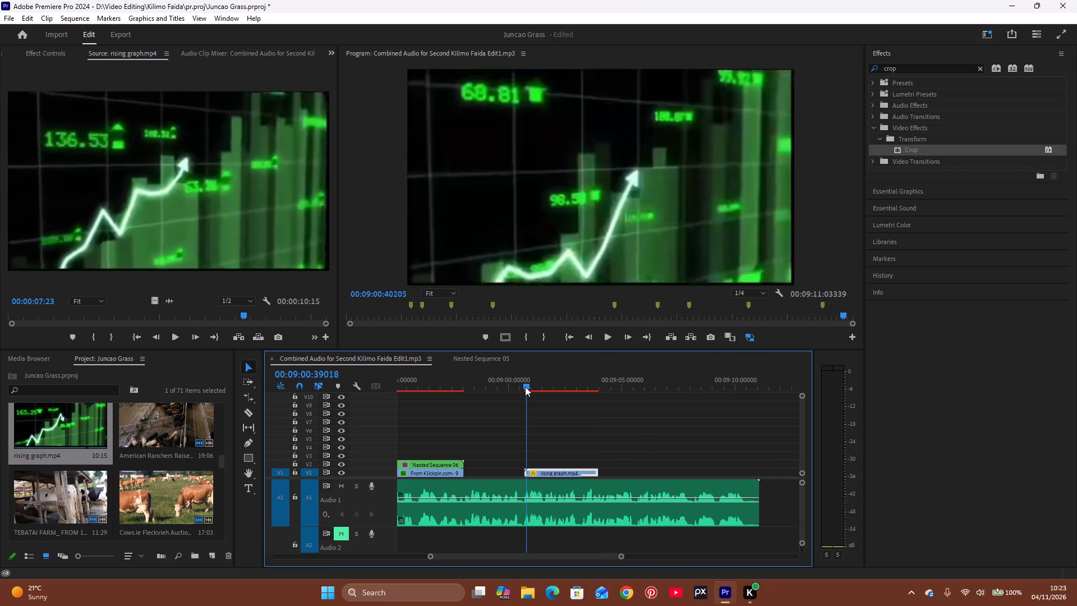
left_click_drag(525, 387, 520, 393)
key("space")
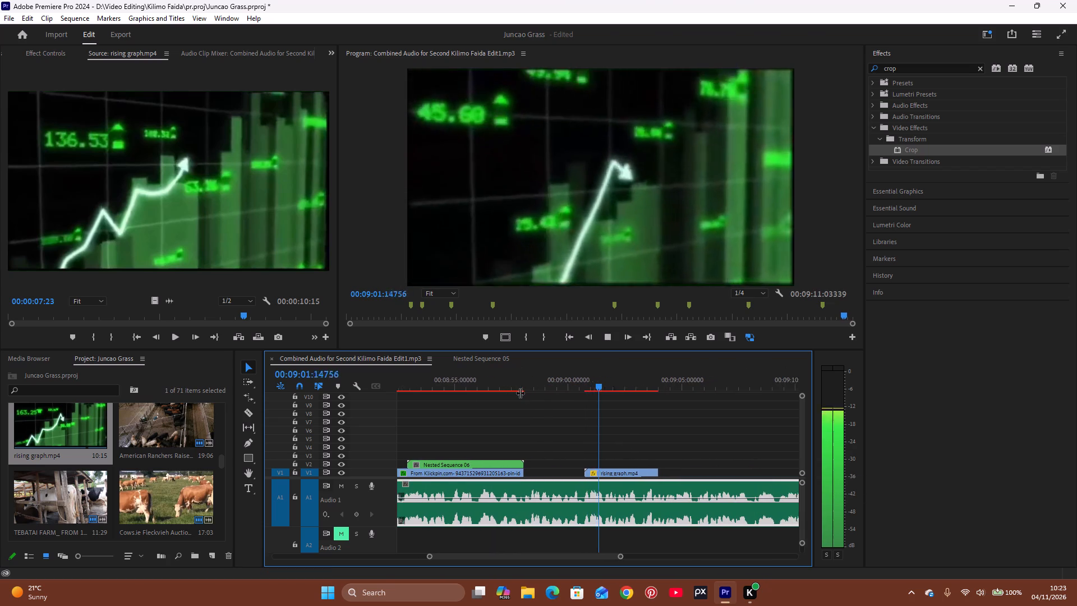
key("space")
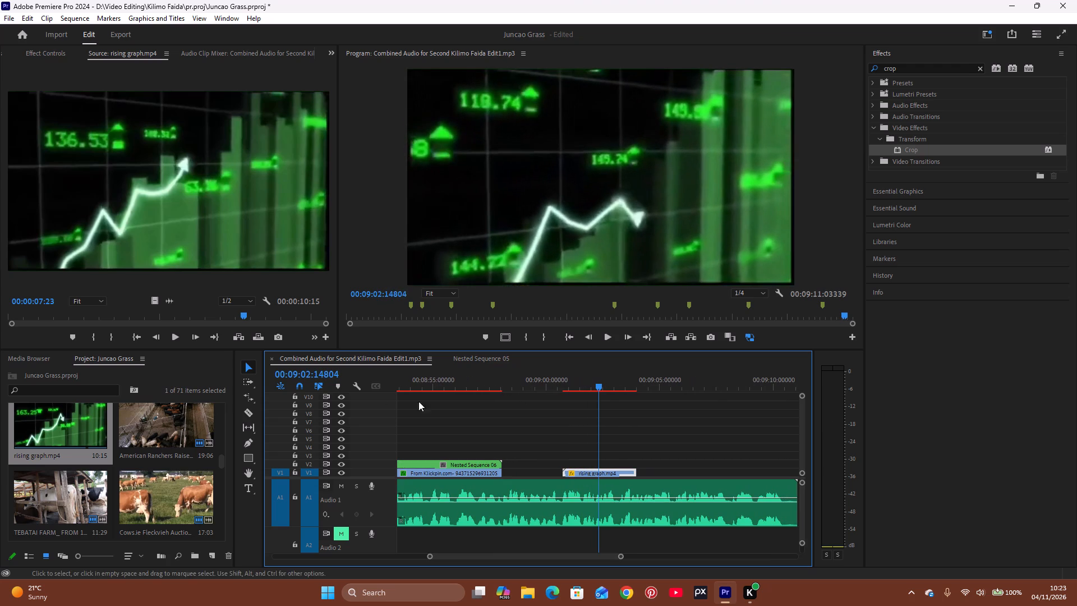
scroll(73, 436, "down", 4)
scroll(73, 436, "up", 1)
scroll(73, 436, "down", 5)
scroll(73, 436, "up", 1)
scroll(73, 436, "down", 5)
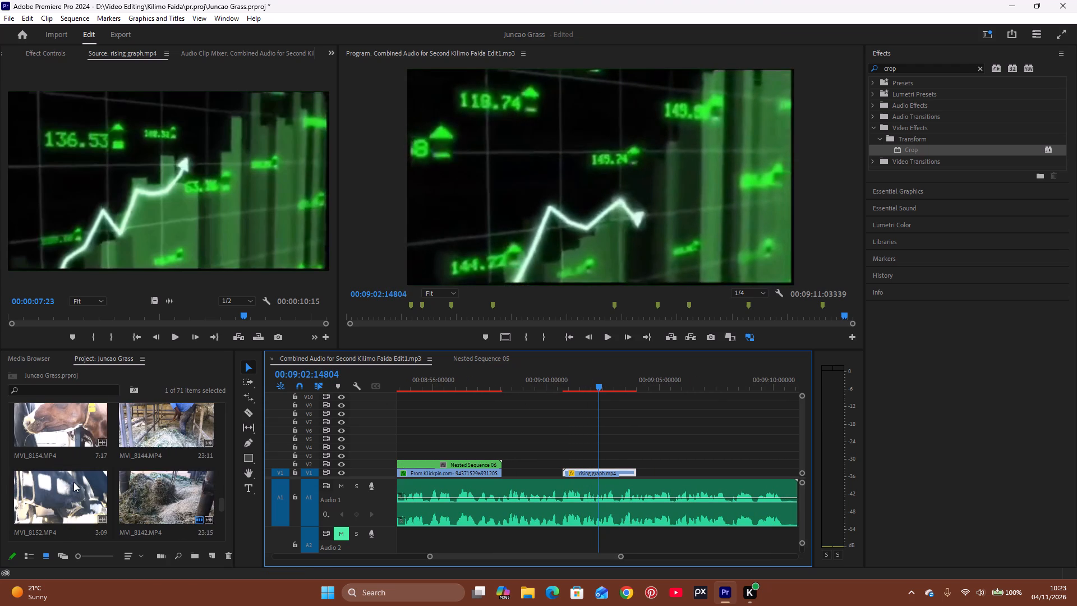
scroll(70, 479, "down", 2)
scroll(71, 466, "up", 1)
scroll(136, 486, "down", 7)
scroll(120, 497, "up", 1)
scroll(119, 497, "down", 1)
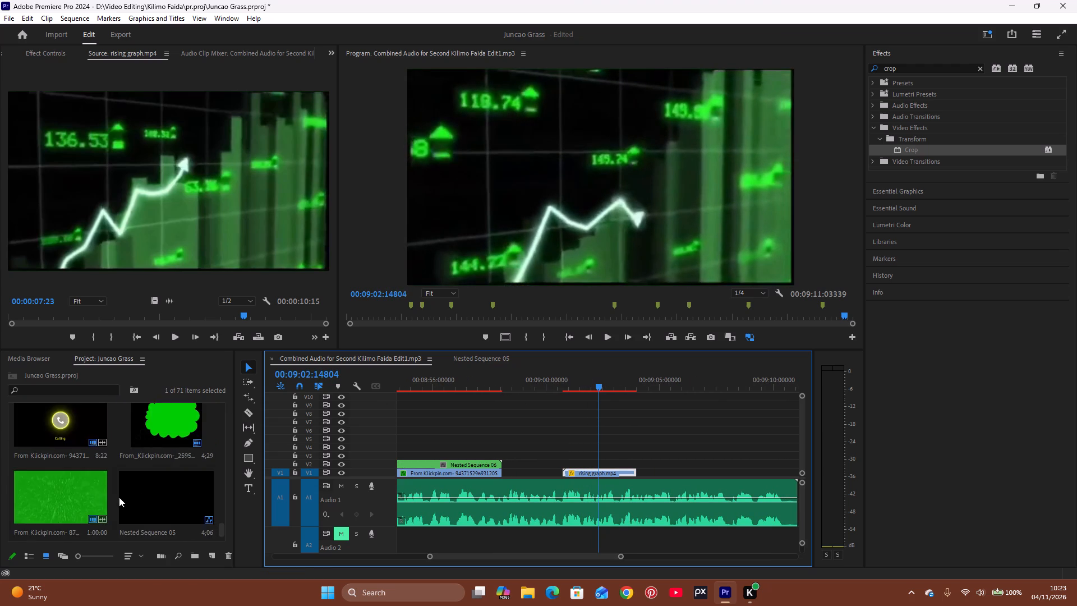
scroll(108, 497, "up", 3)
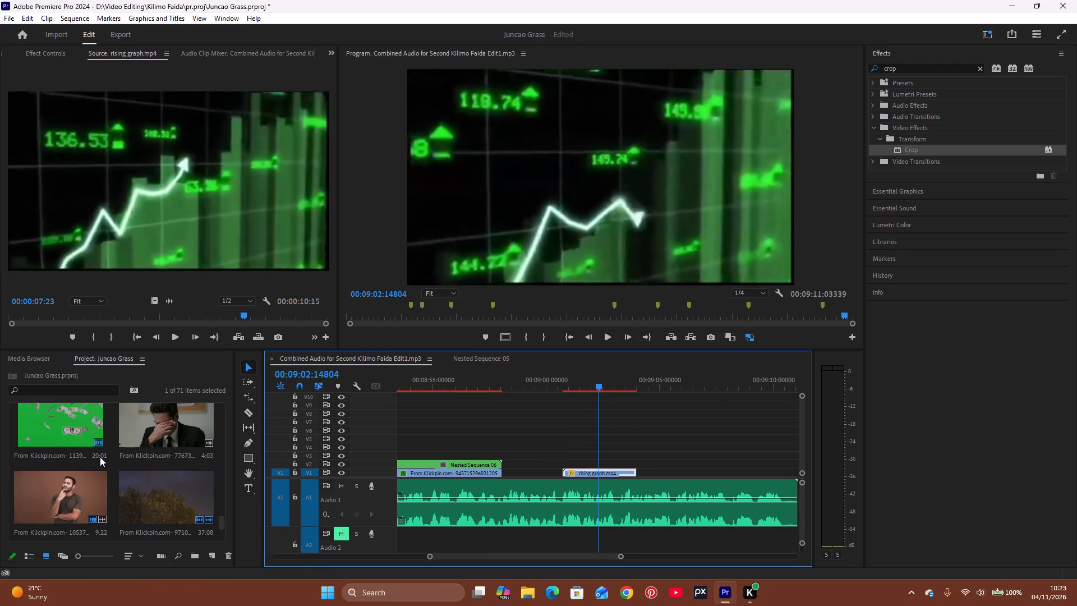
left_click_drag(64, 421, 574, 462)
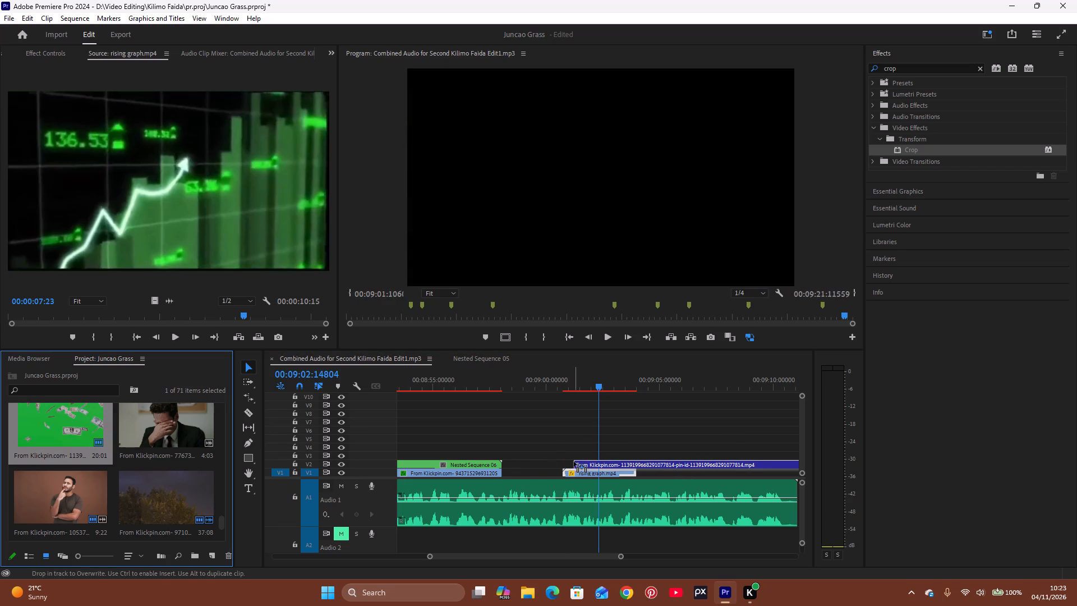
left_click_drag(574, 462, 600, 465)
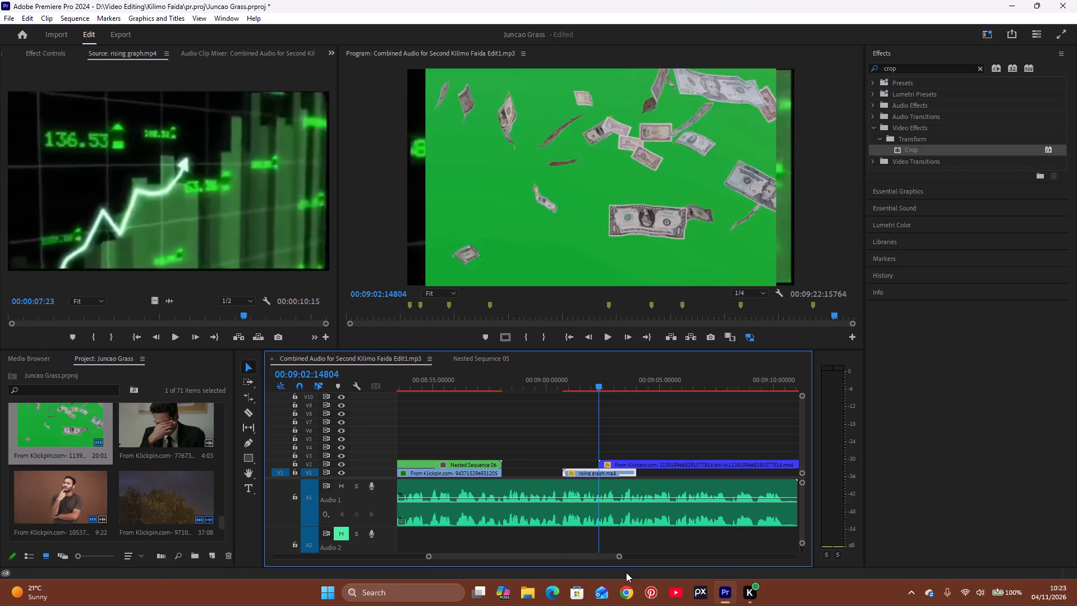
Rate-stretch the falling dollar bills clip on V2 so it ends together with rising graph.mp4 at 00:09:03:46884.
left_click_drag(619, 554, 673, 555)
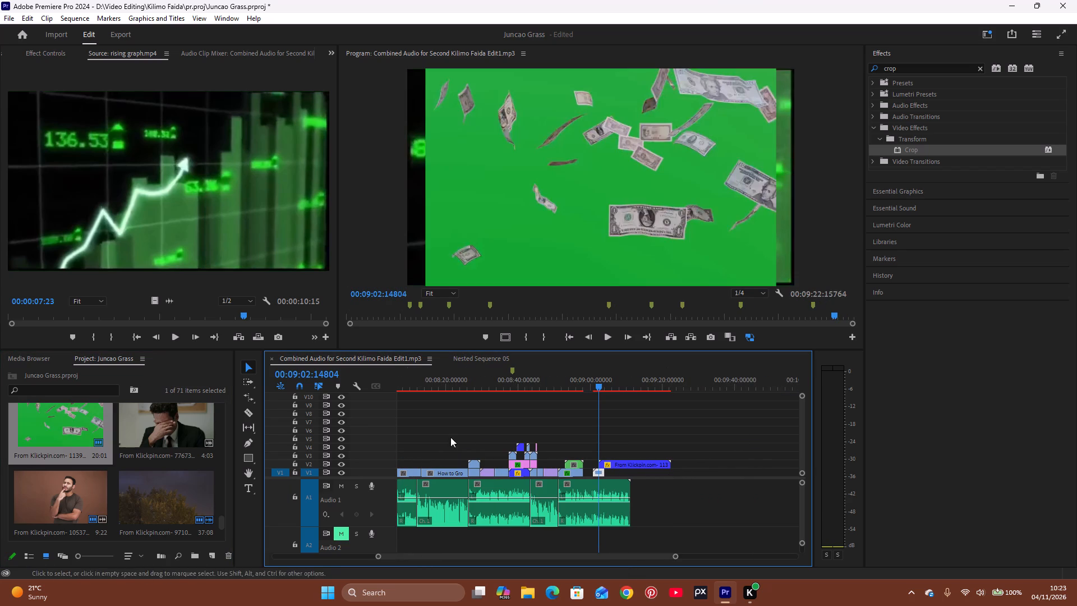
left_click(255, 396)
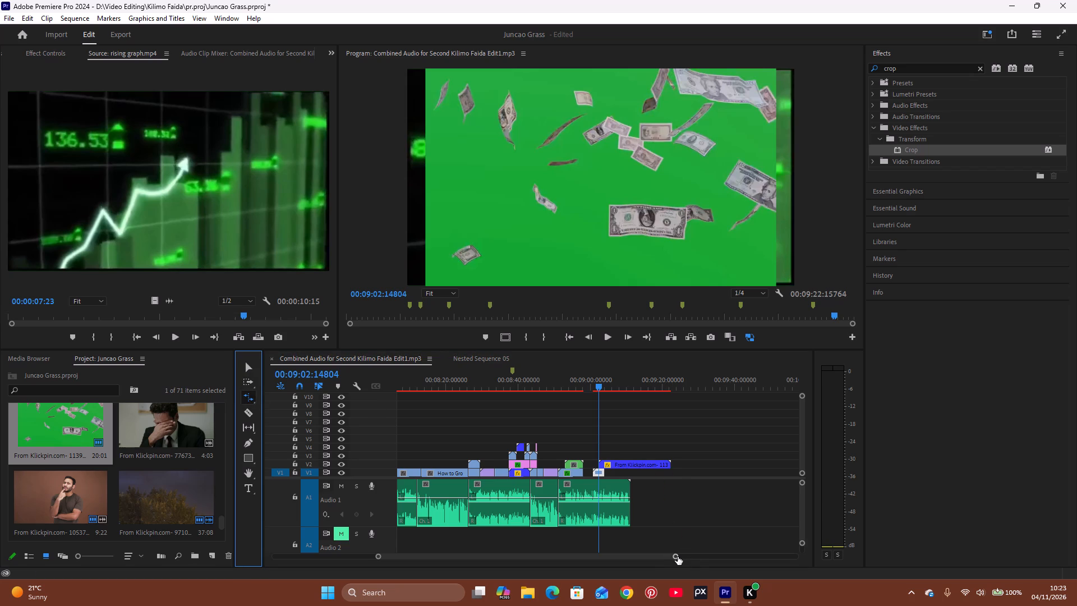
left_click_drag(678, 557, 675, 546)
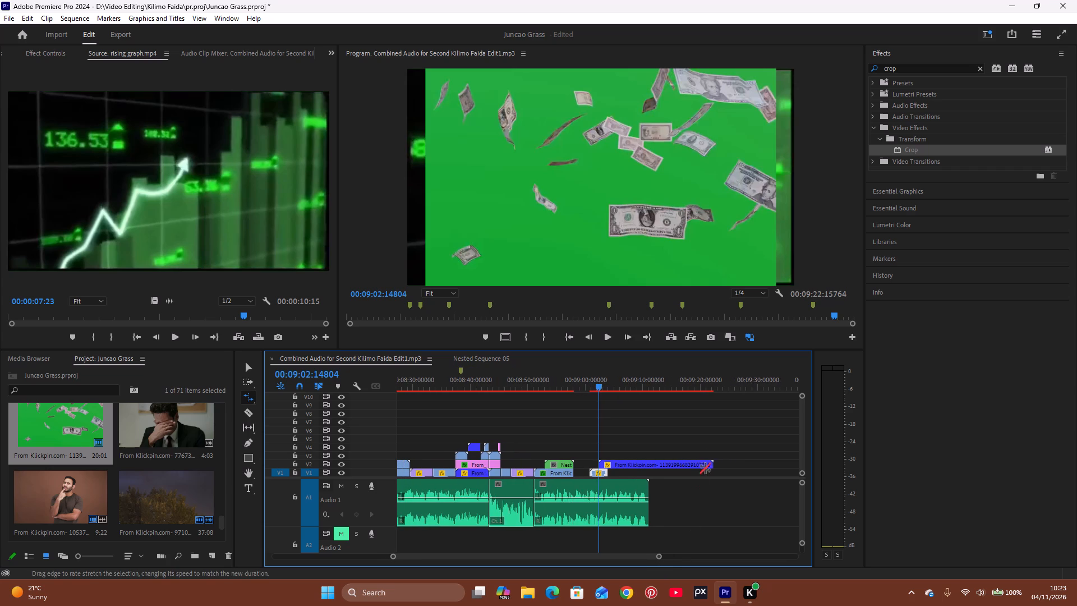
left_click_drag(712, 466, 617, 470)
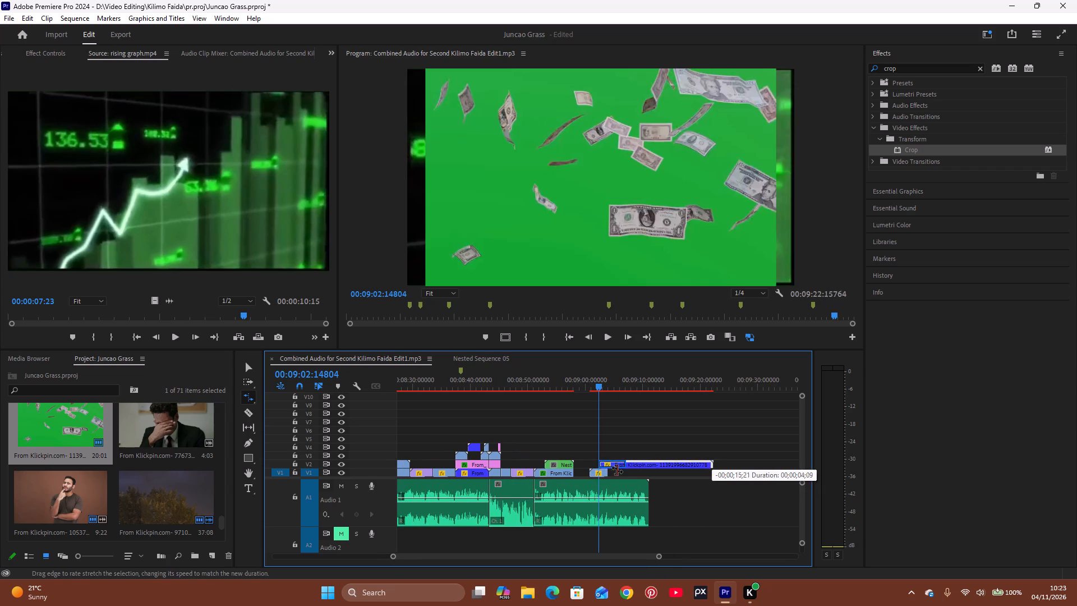
left_click_drag(617, 470, 610, 474)
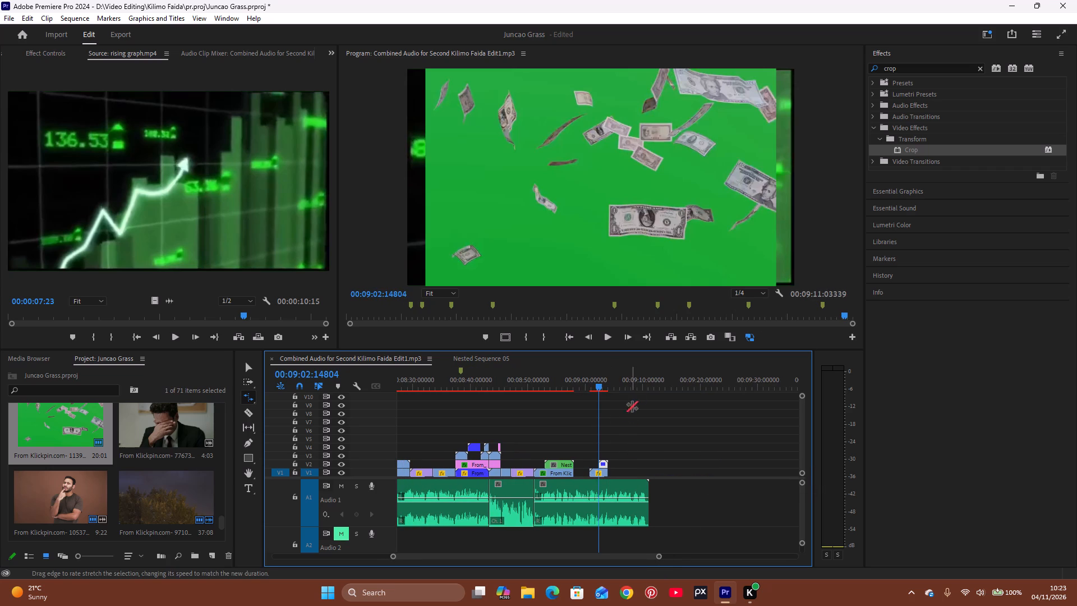
Play the sped-up dollar bills over the graph from 00:09:02:14804 to their end at 00:09:03:46884.
key("space")
key("space")
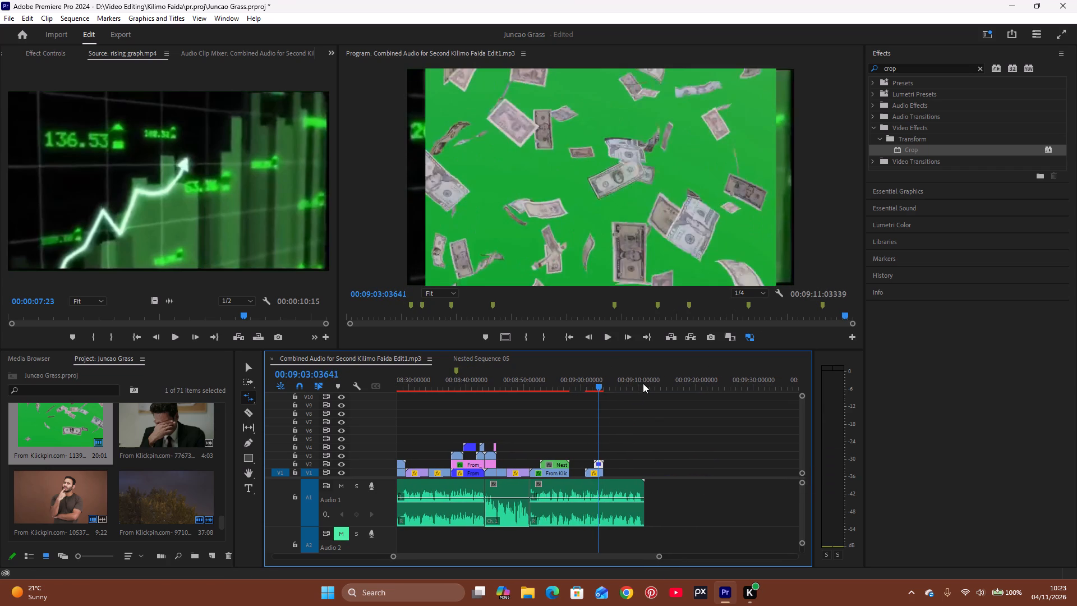
key("space")
key("space")
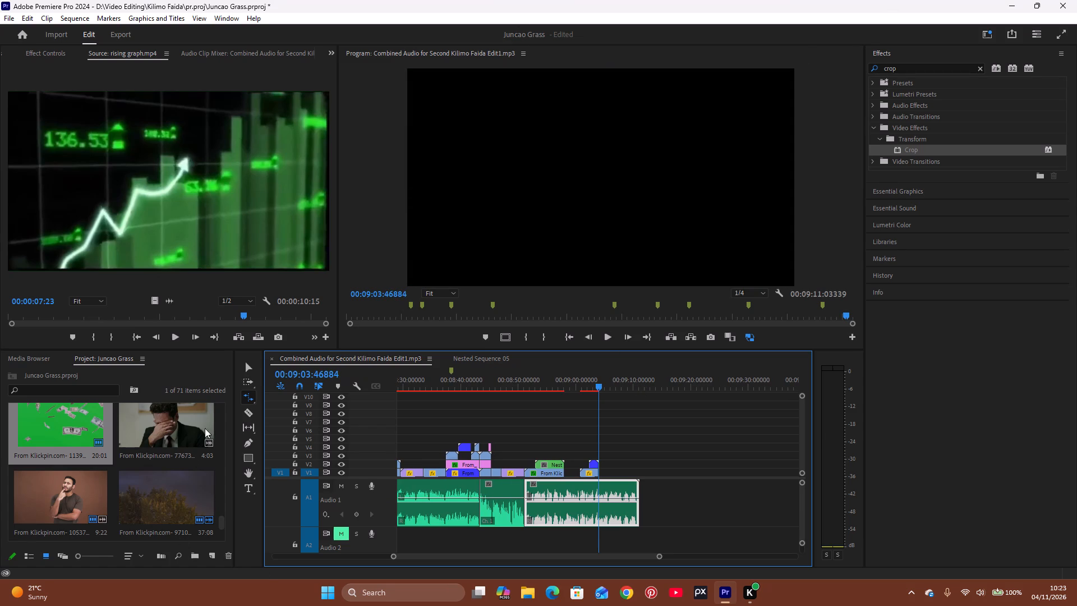
Search the effects for "key", apply Ultra Key to the falling dollar bills clip on V2, and show the clip's effect settings.
left_click_drag(929, 67, 850, 79)
type("key")
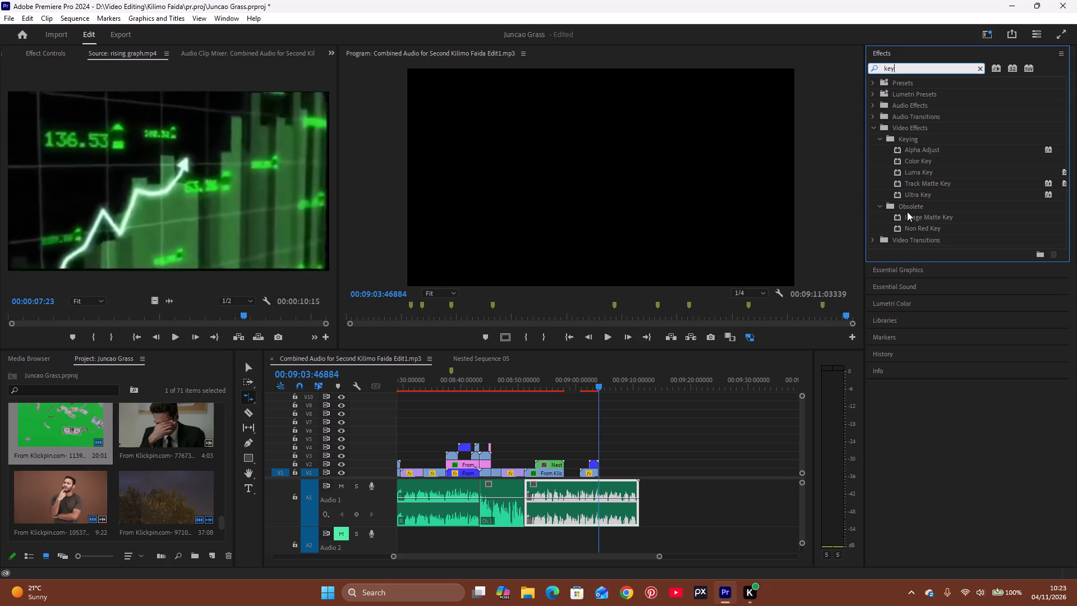
left_click_drag(913, 195, 602, 461)
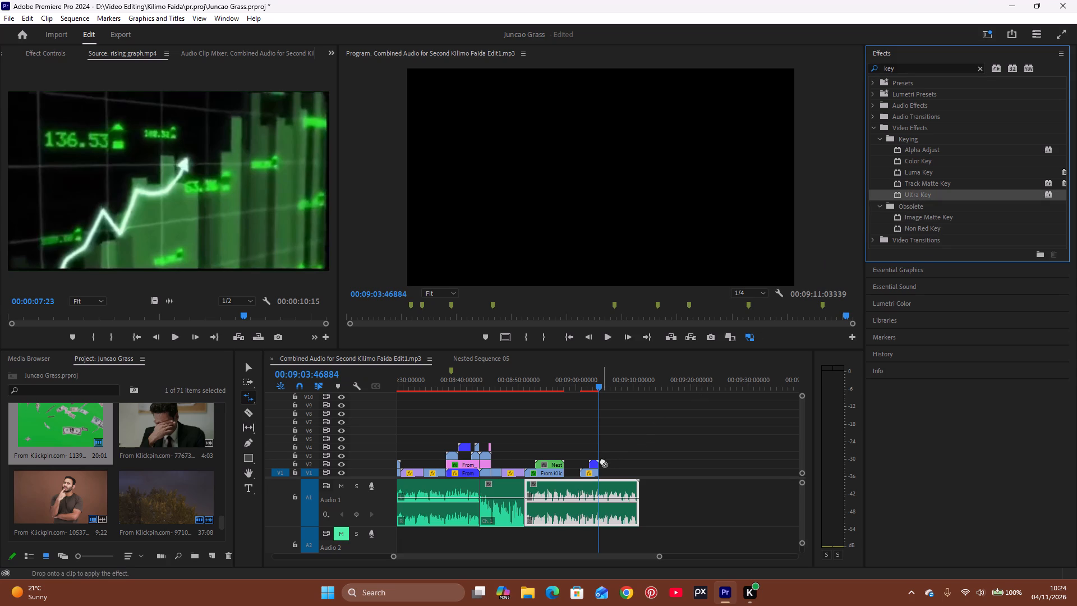
left_click_drag(602, 461, 595, 464)
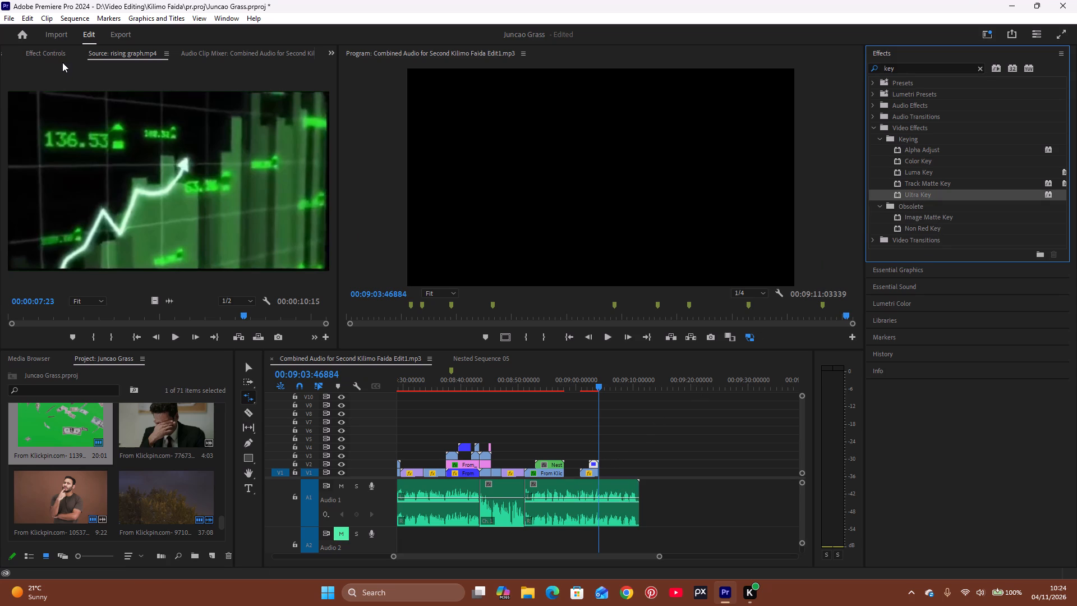
left_click(59, 57)
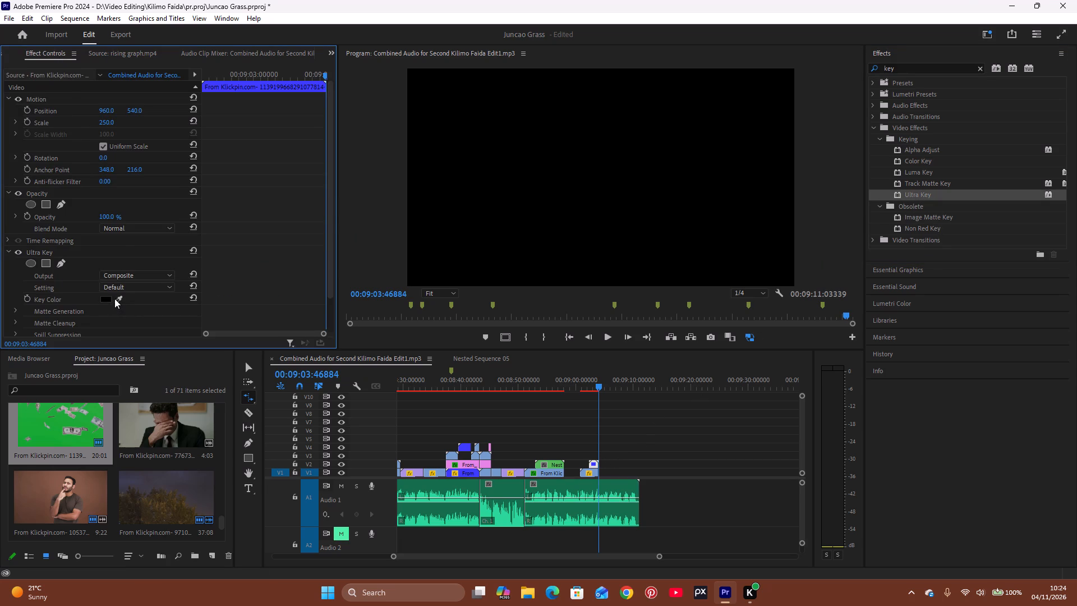
Set the Ultra Key colour by sampling the green background of the falling dollar bills at 00:09:03:04723.
left_click(118, 300)
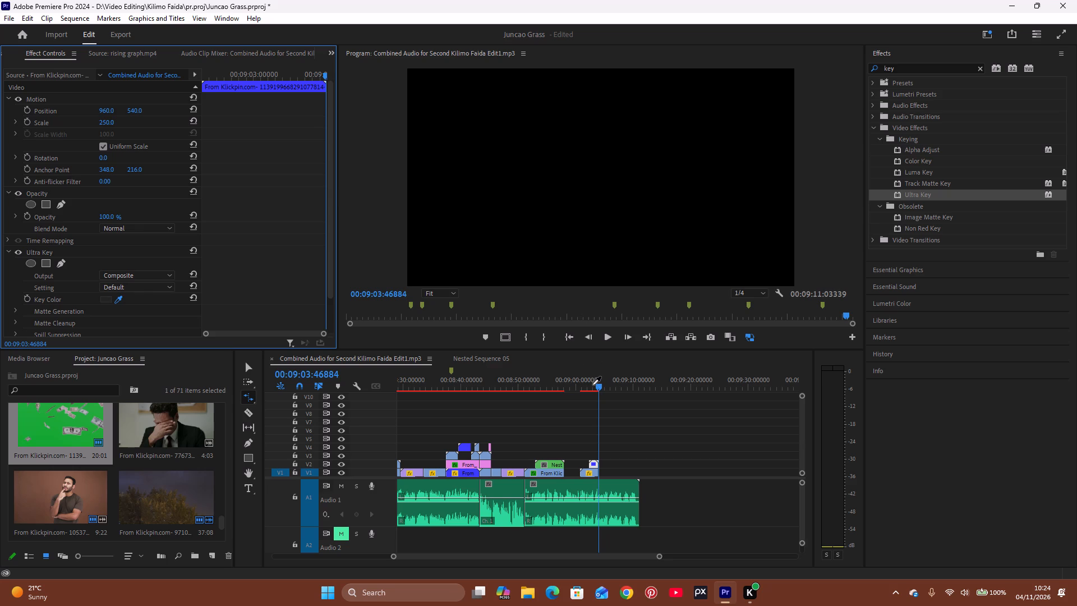
left_click(102, 304)
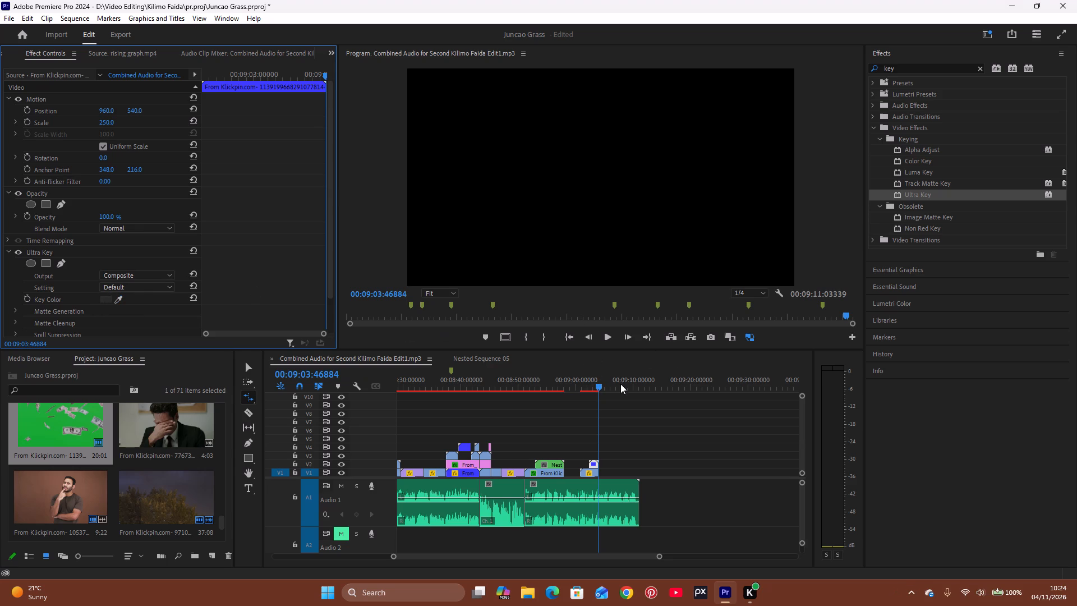
left_click_drag(601, 386, 596, 393)
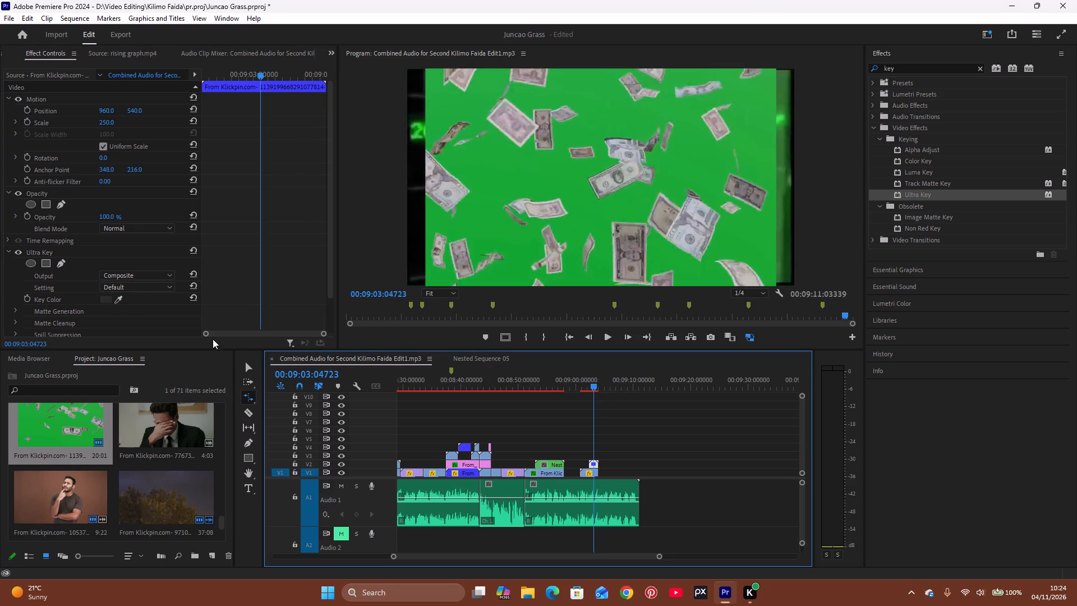
left_click(120, 300)
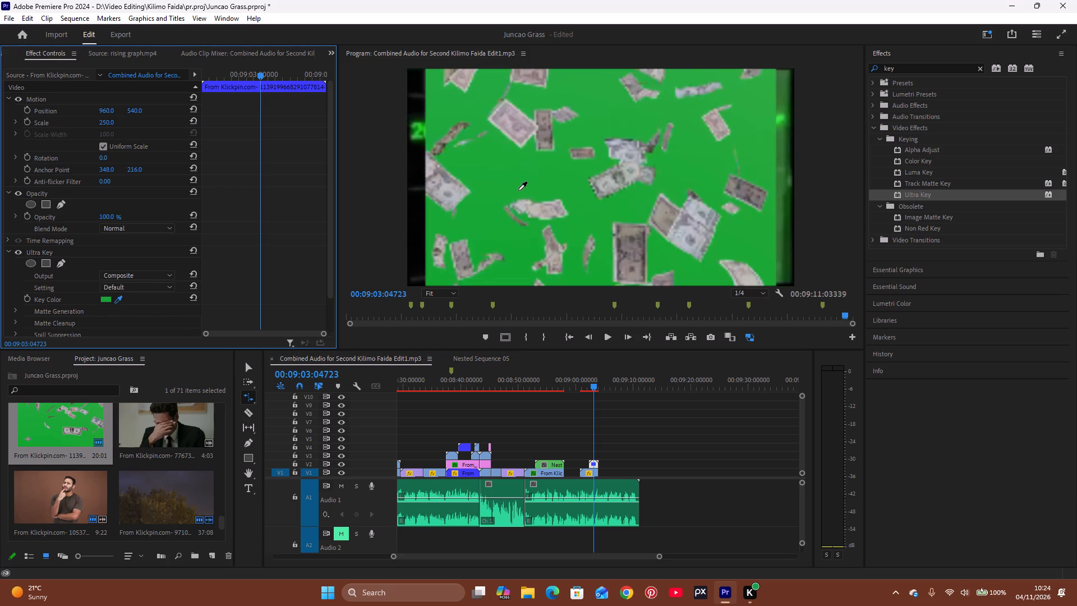
left_click(514, 186)
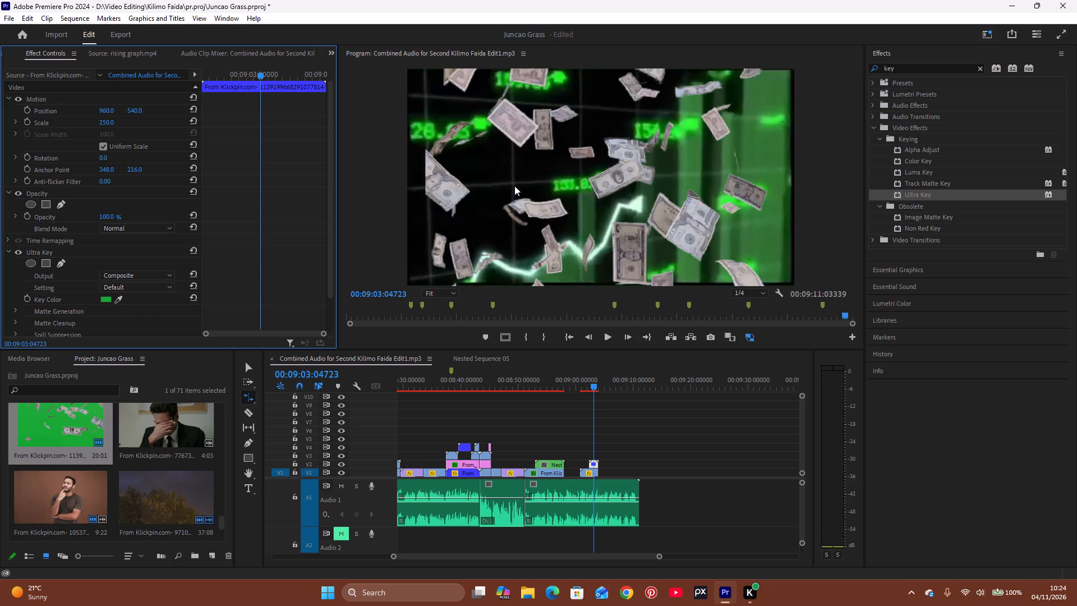
Play the keyed dollar bills over the graph and the voice-over on to 00:09:09:08734, then return to 00:09:04:47294.
left_click(576, 390)
key("space")
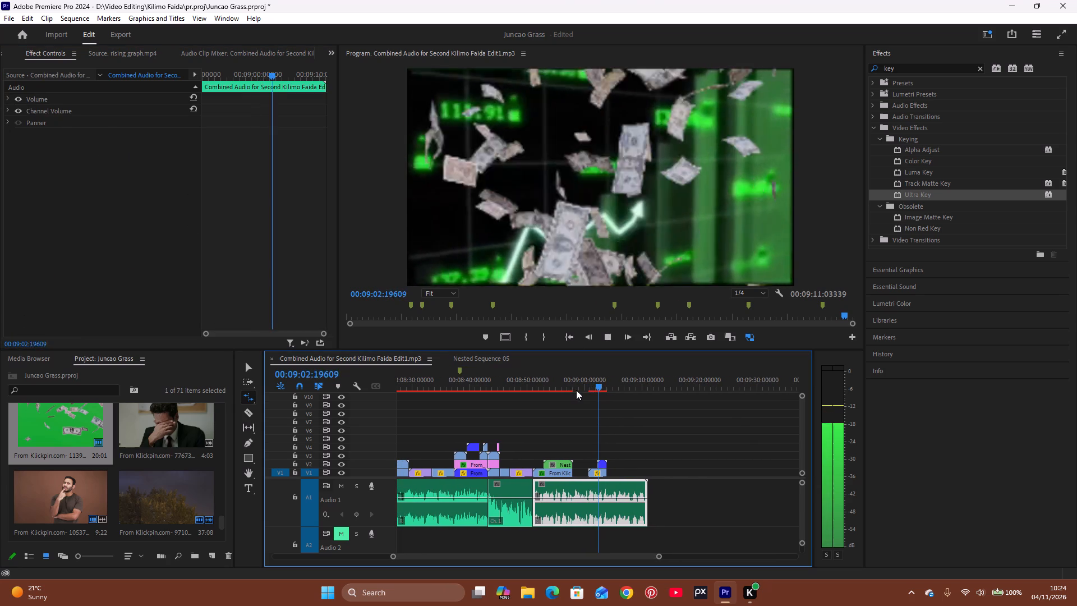
key("space")
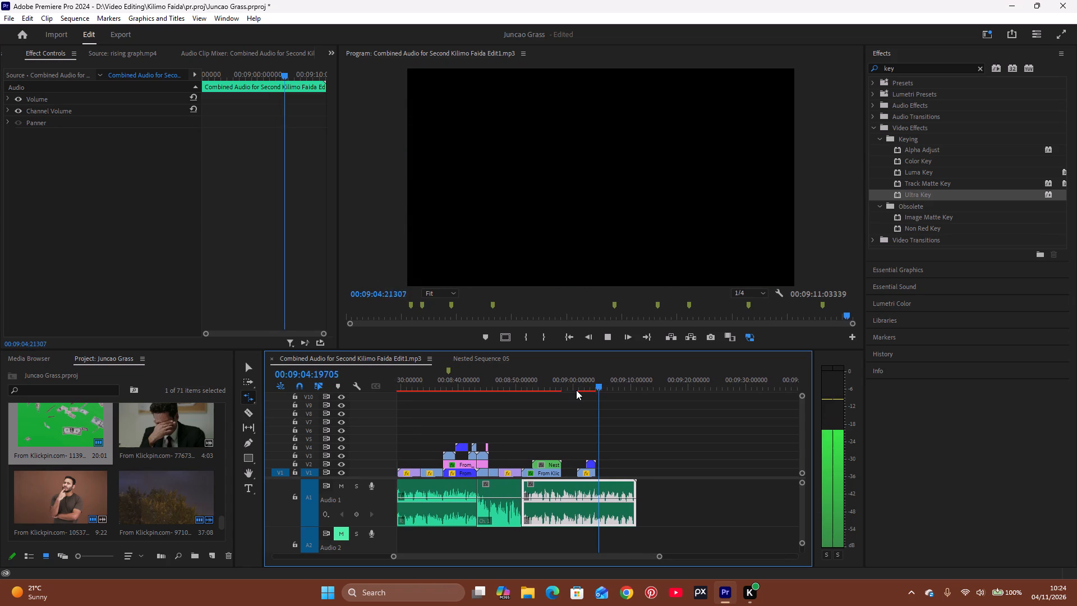
key("space")
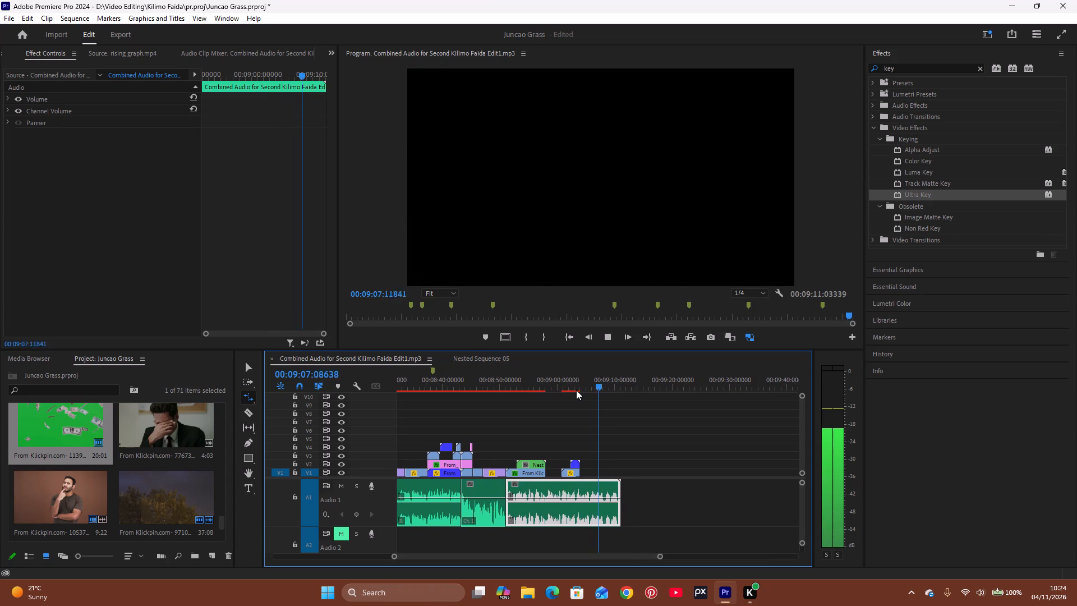
key("space")
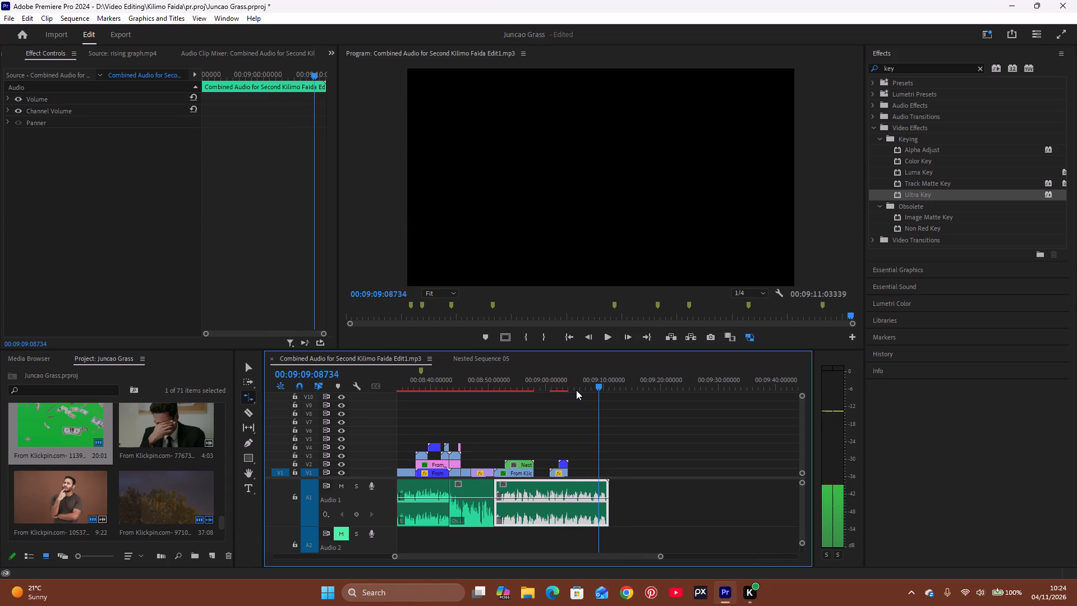
left_click(576, 384)
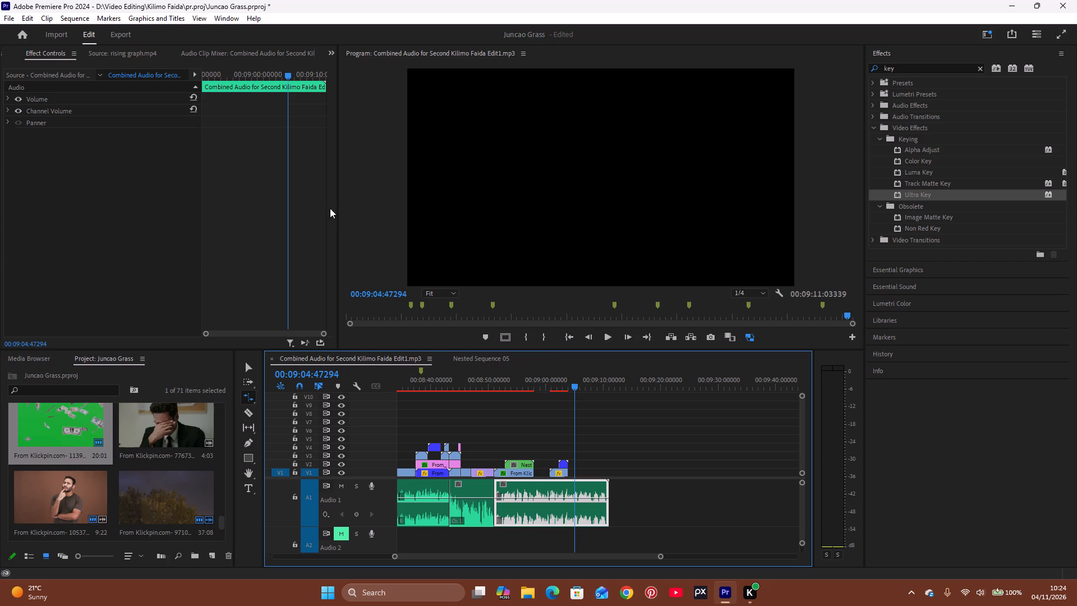
Browse the project media and open the "How to Grow King Grass to Fast harvest" video for source preview.
scroll(136, 457, "down", 2)
scroll(136, 457, "up", 3)
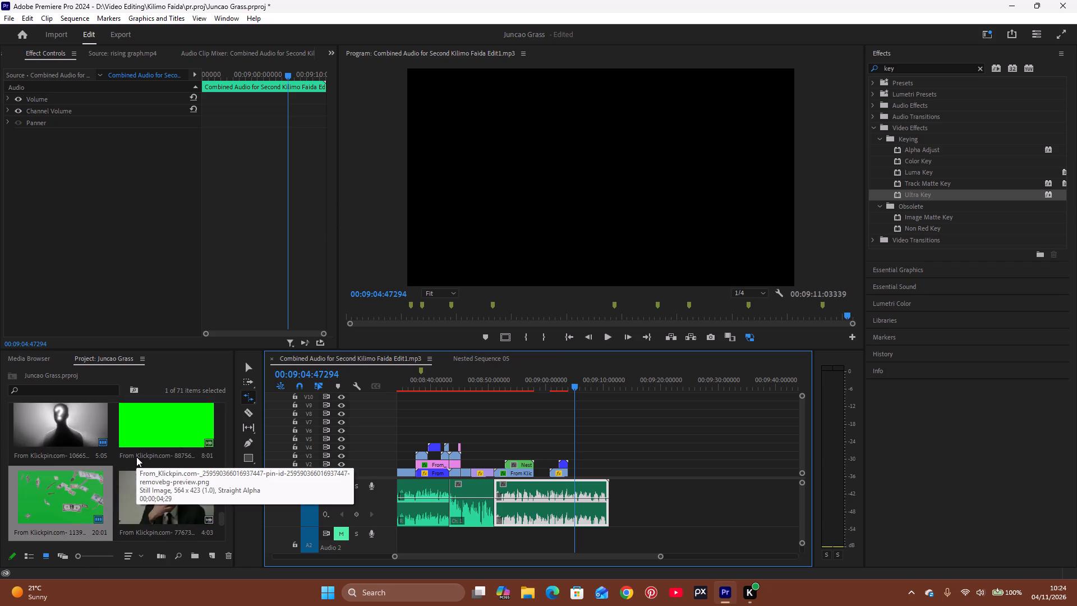
scroll(136, 457, "up", 5)
scroll(102, 453, "down", 1)
scroll(102, 453, "up", 1)
scroll(43, 426, "up", 3)
scroll(75, 458, "up", 5)
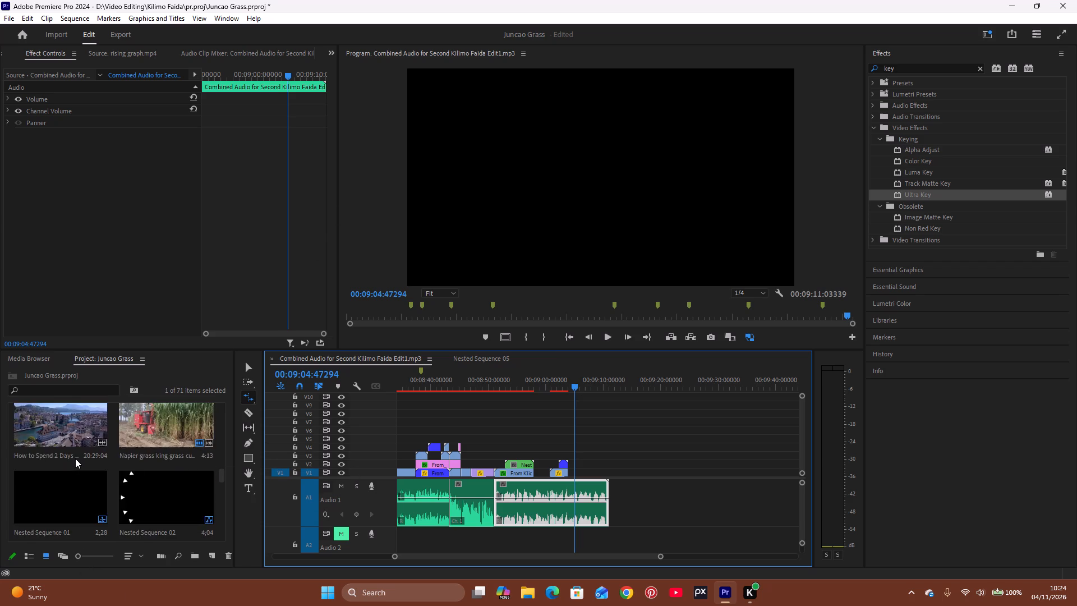
scroll(75, 458, "up", 11)
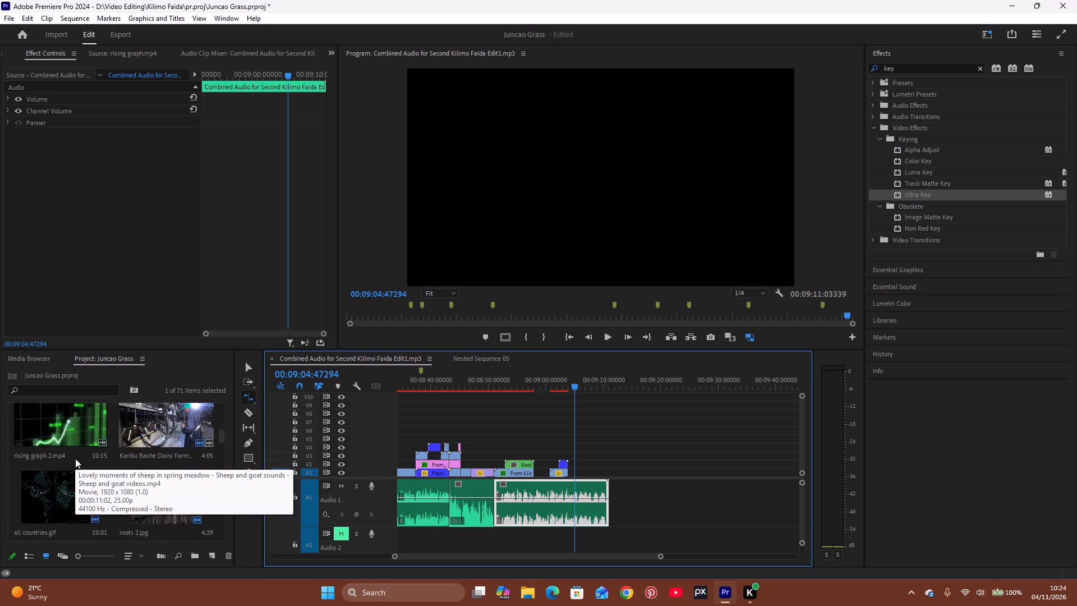
scroll(75, 458, "up", 11)
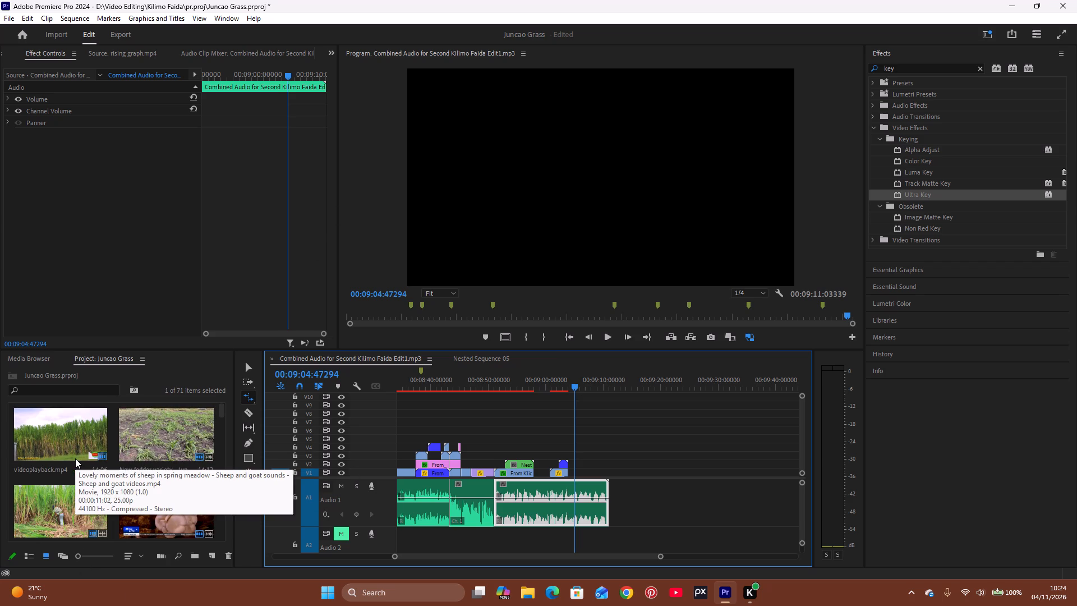
scroll(98, 467, "up", 4)
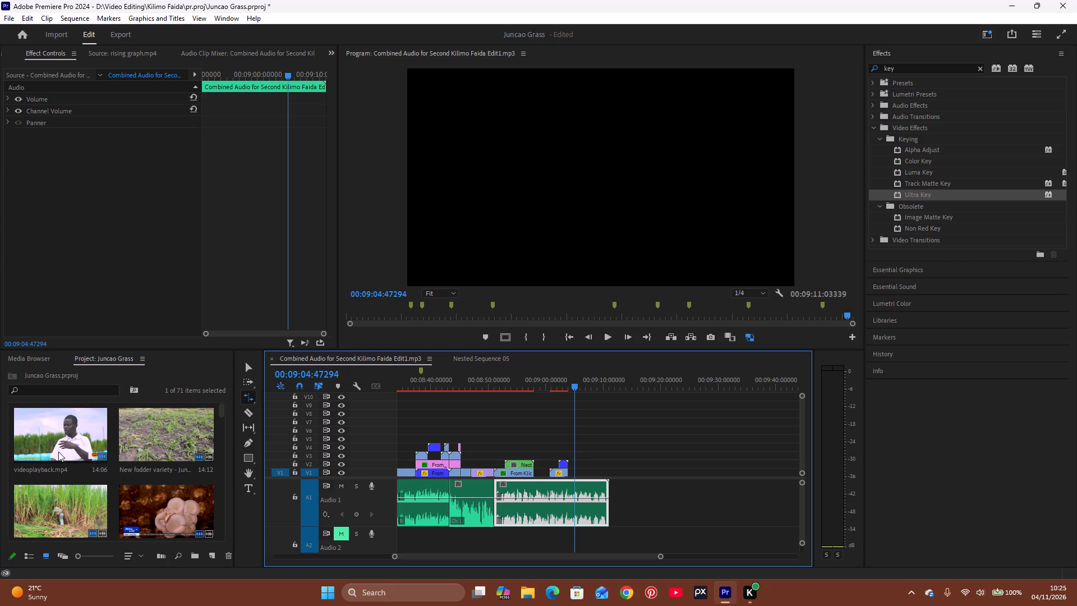
double_click(77, 503)
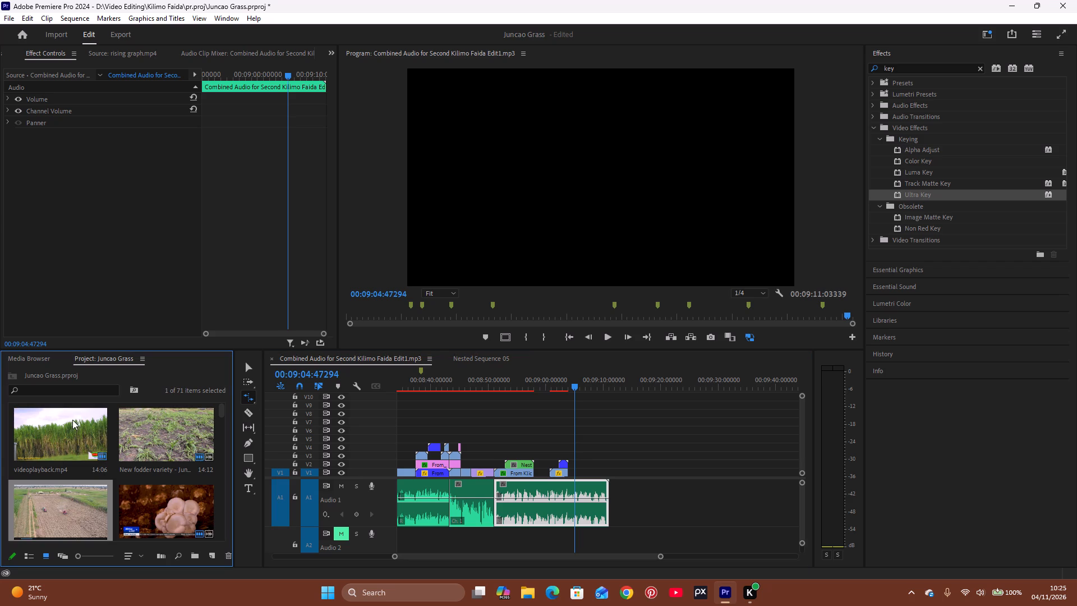
double_click(81, 516)
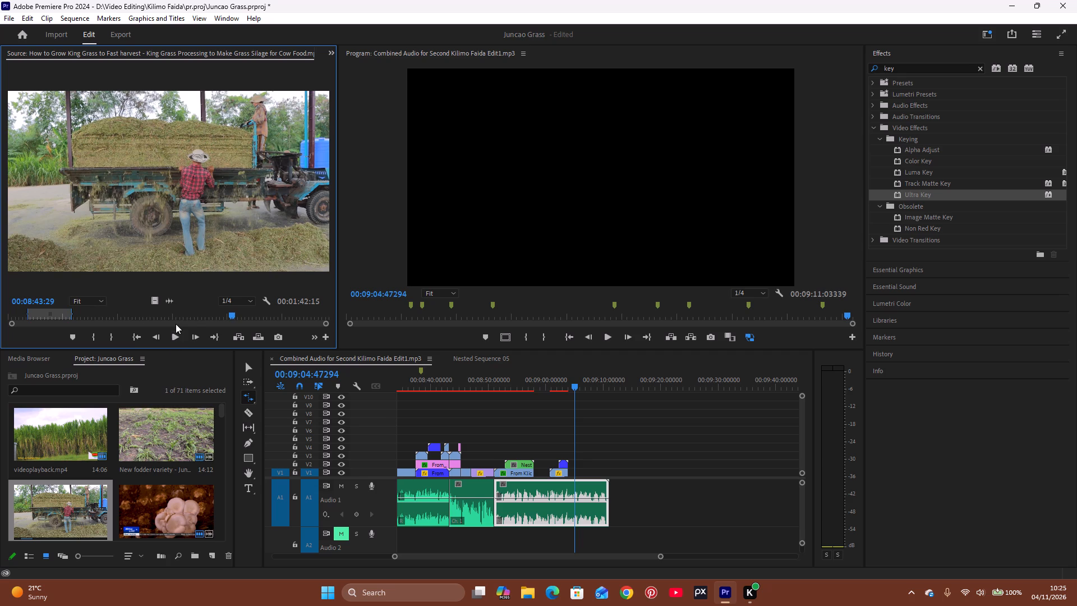
Scrub the first few minutes of the King Grass source video, examining its harvesting, baling and planting shots for usable footage.
left_click_drag(176, 324, 0, 334)
left_click(13, 316)
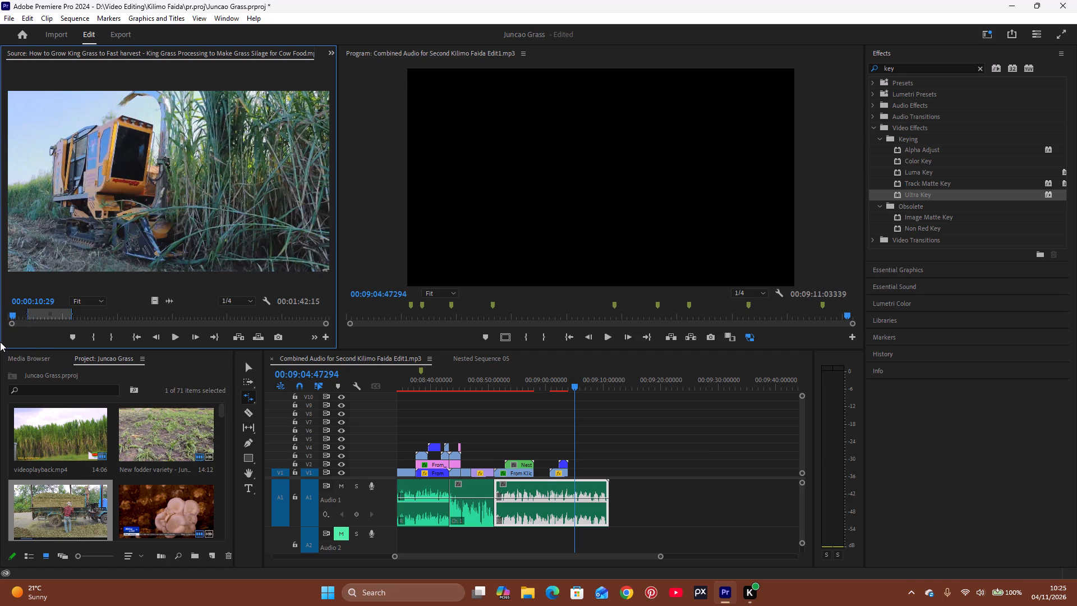
left_click_drag(15, 313, 0, 329)
left_click(17, 310)
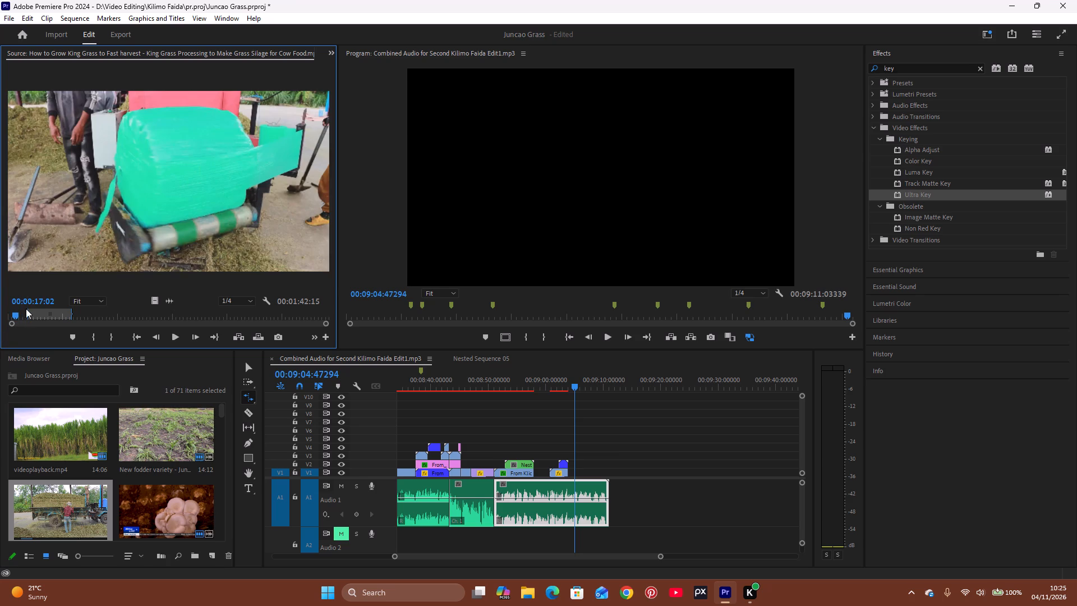
left_click_drag(10, 326, 0, 344)
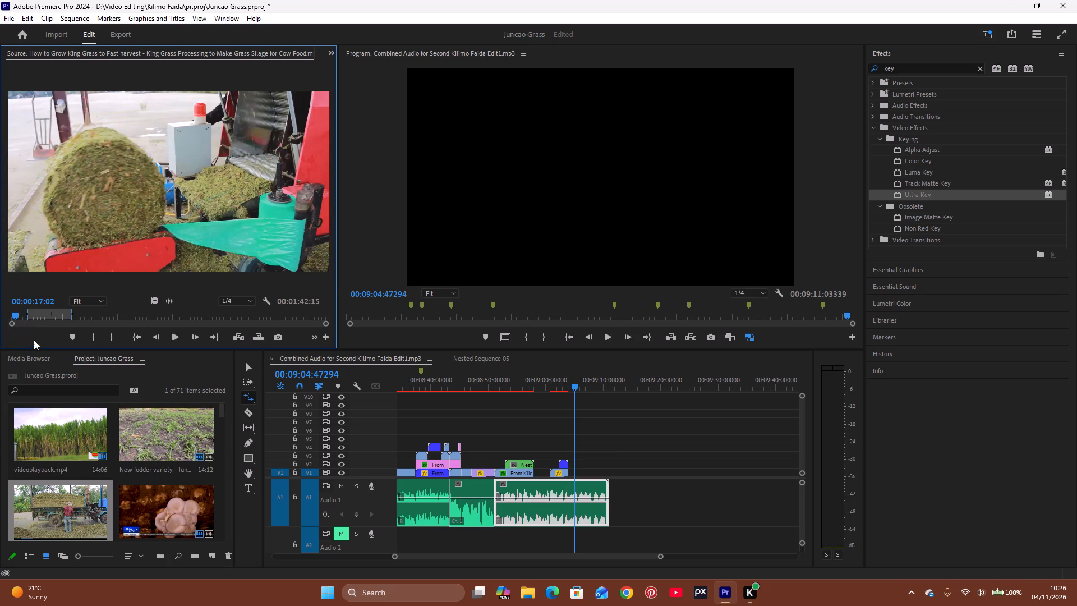
left_click_drag(22, 311, 93, 315)
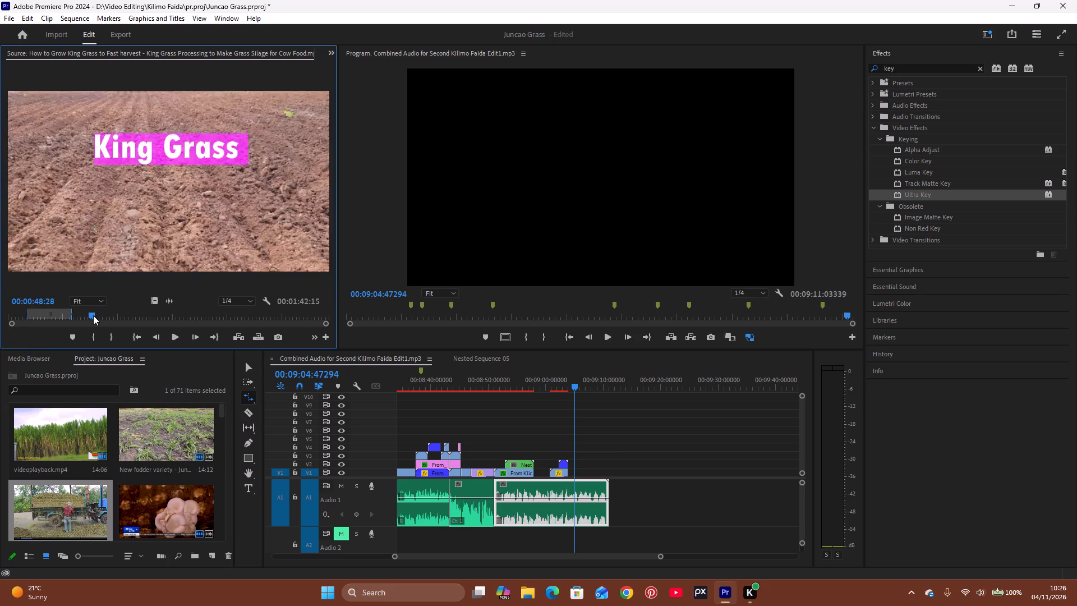
left_click_drag(93, 315, 47, 329)
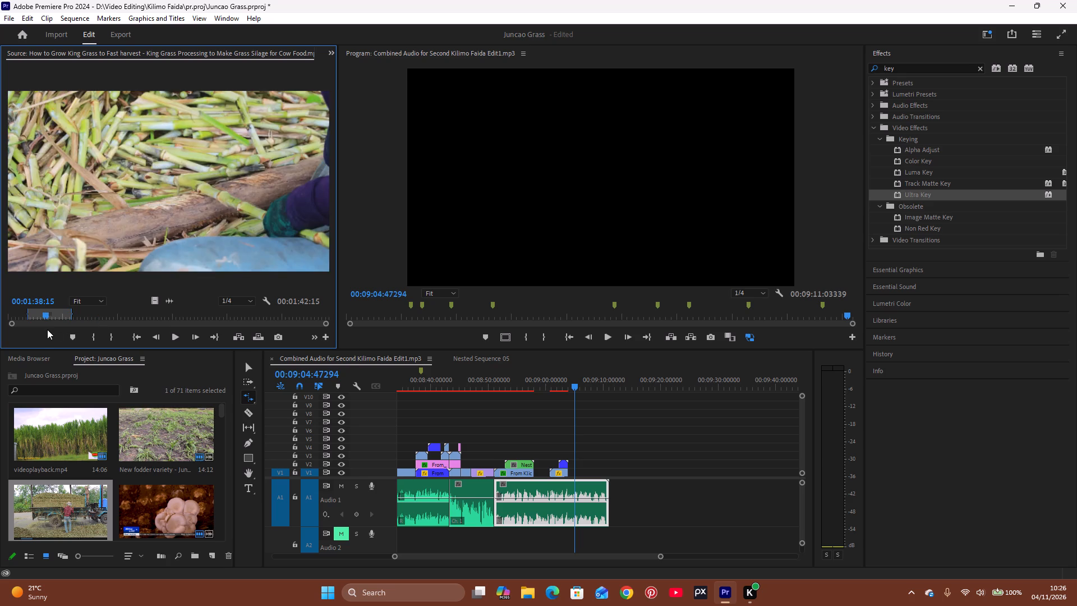
left_click_drag(47, 329, 68, 322)
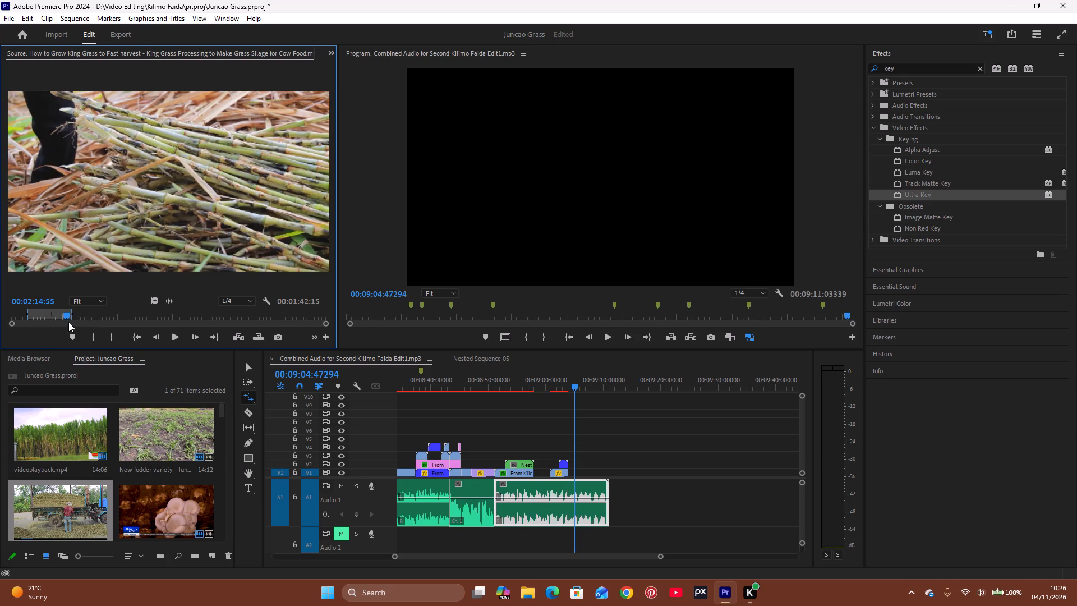
left_click_drag(68, 322, 29, 330)
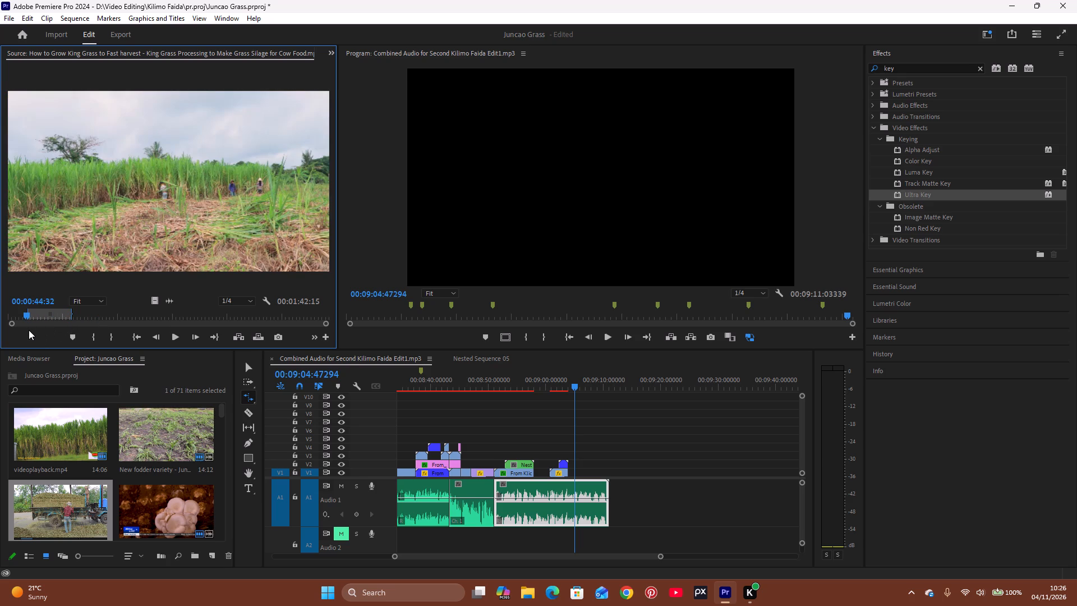
left_click_drag(29, 330, 89, 315)
left_click(96, 314)
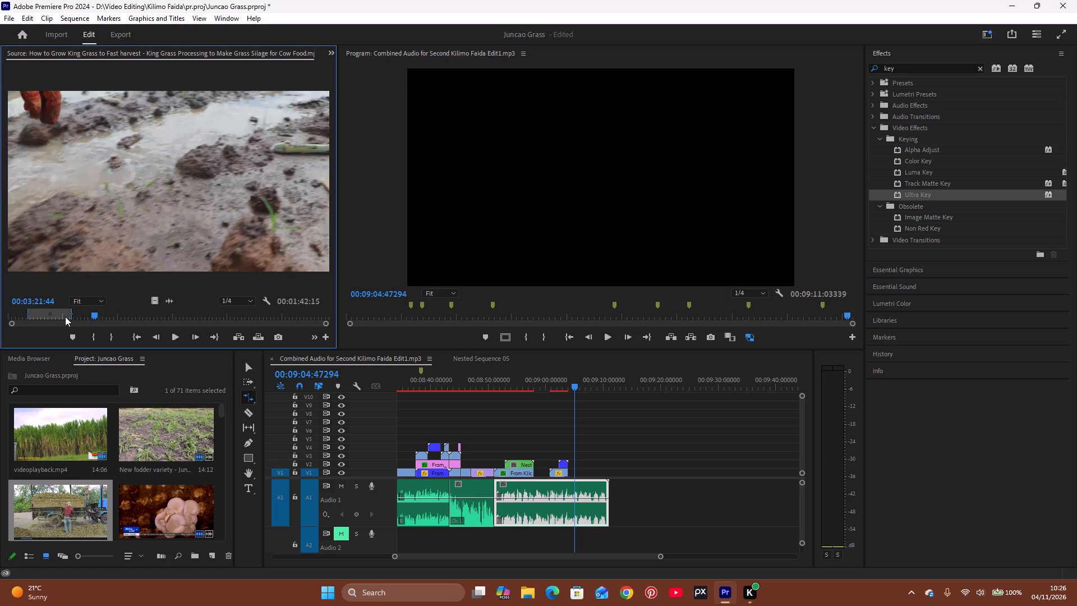
left_click(79, 314)
left_click(68, 313)
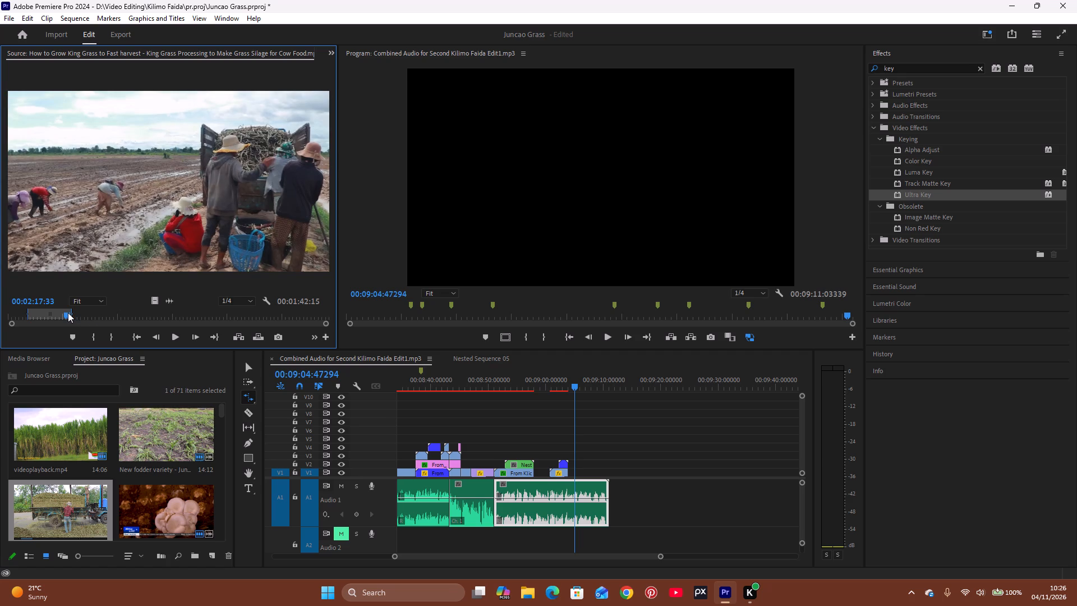
left_click(39, 316)
left_click(45, 315)
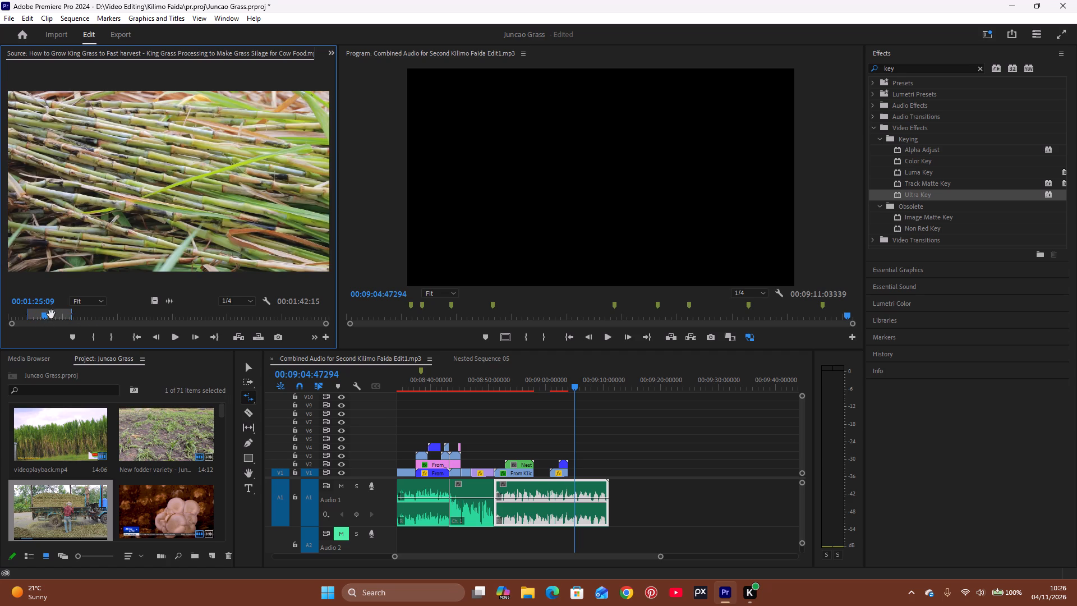
left_click(51, 314)
left_click(53, 316)
left_click(58, 316)
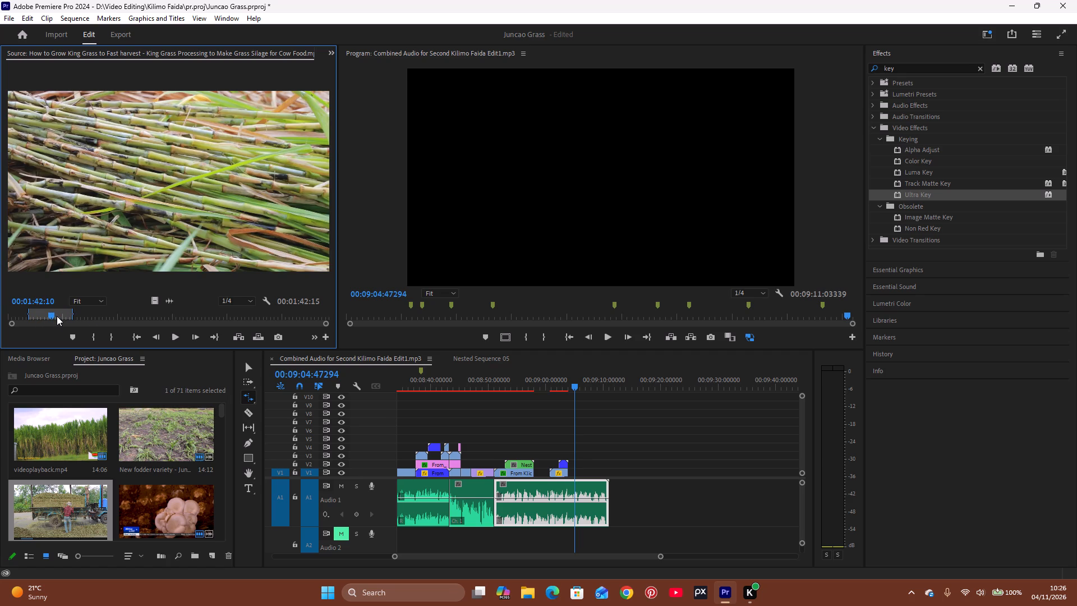
left_click(67, 316)
left_click(72, 315)
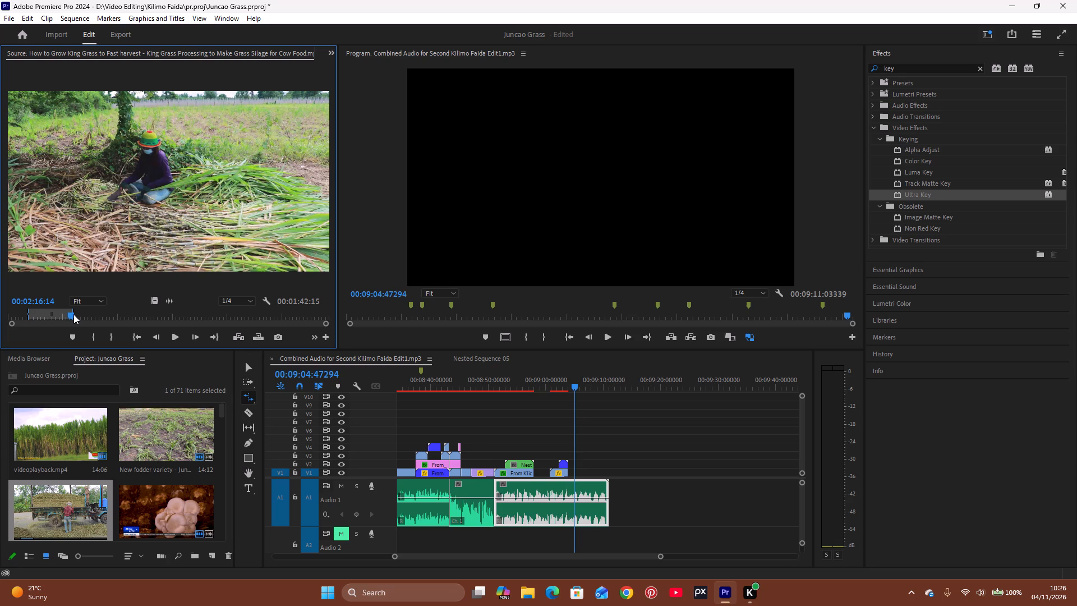
left_click(73, 314)
left_click(76, 315)
left_click(79, 315)
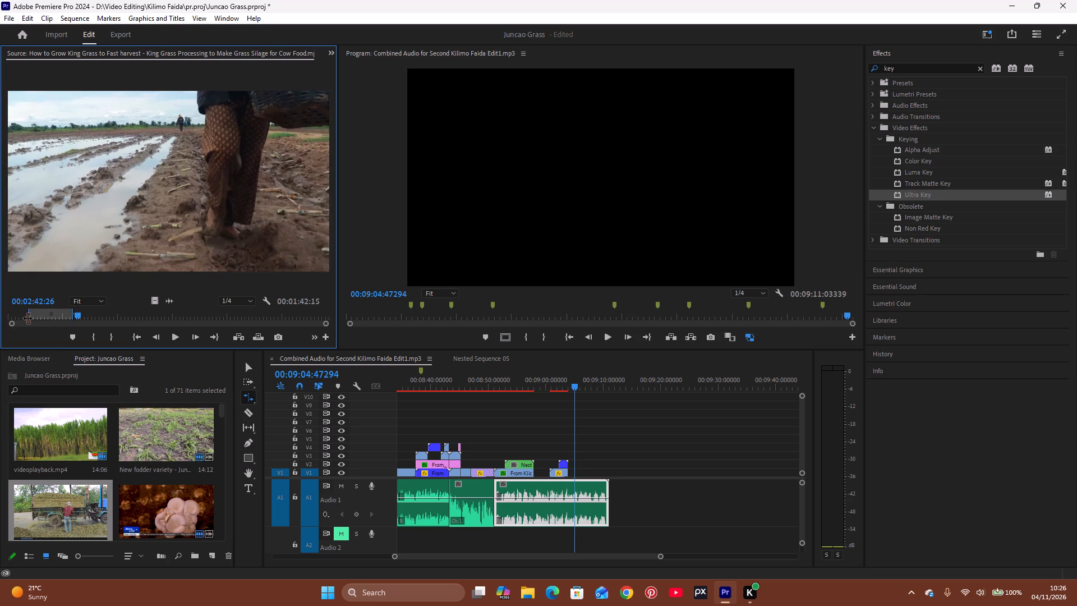
Mark the tractor ploughing shot in the King Grass source from 00:00:27:36, trimming the end before the title for a 00:00:04:53 range.
left_click(27, 318)
left_click(24, 318)
left_click(24, 318)
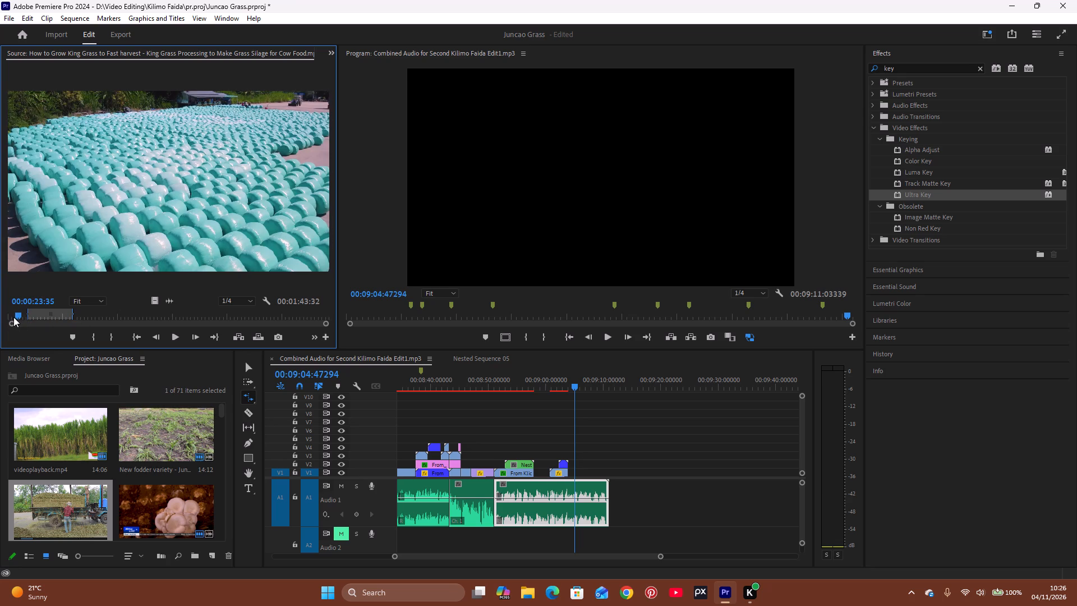
left_click(22, 314)
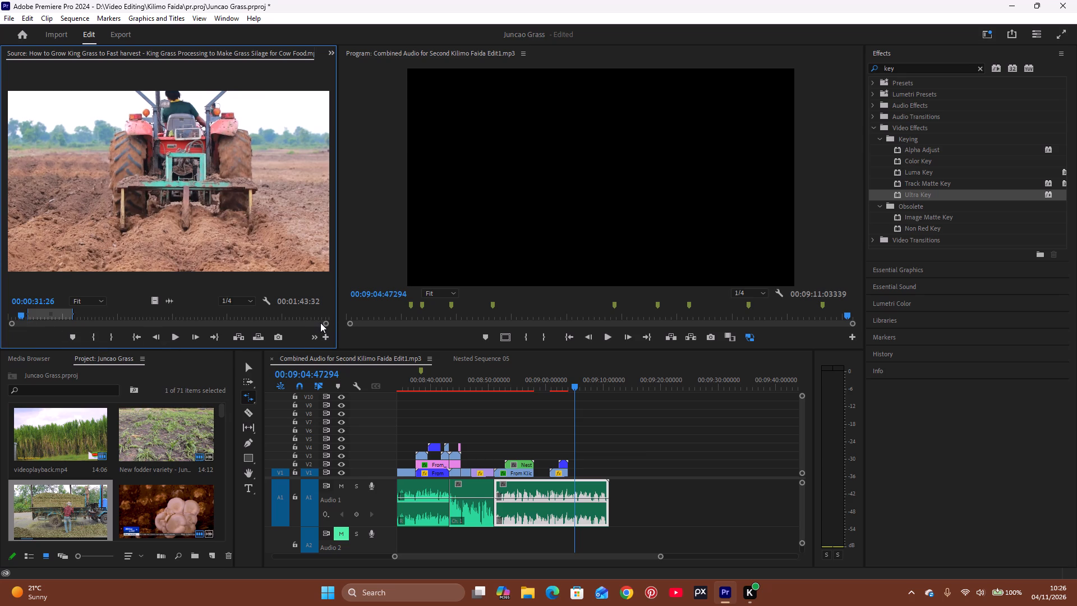
left_click_drag(325, 323, 236, 342)
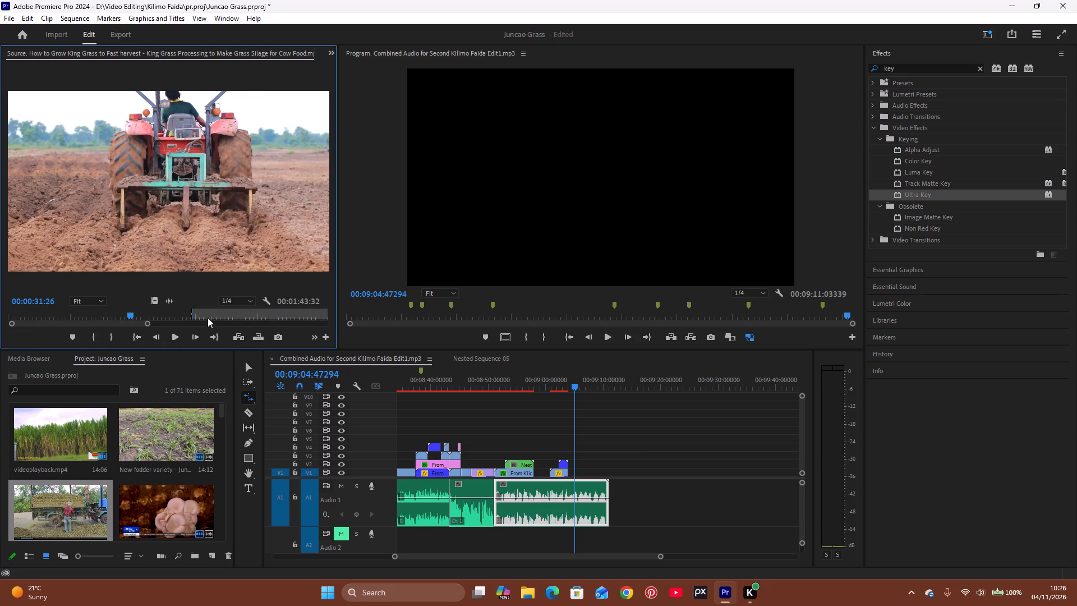
left_click(125, 315)
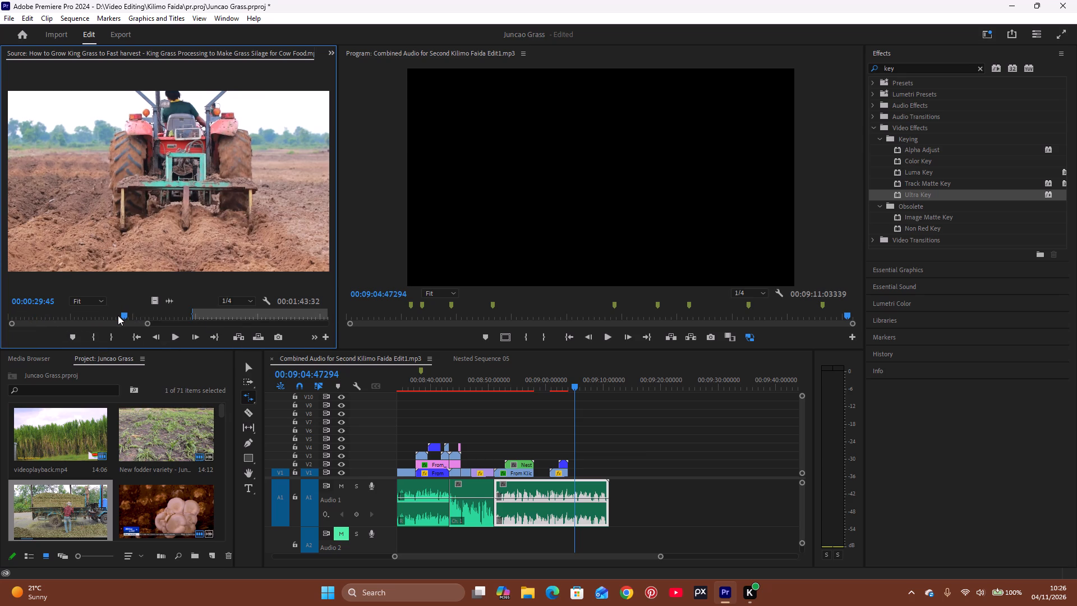
left_click(117, 314)
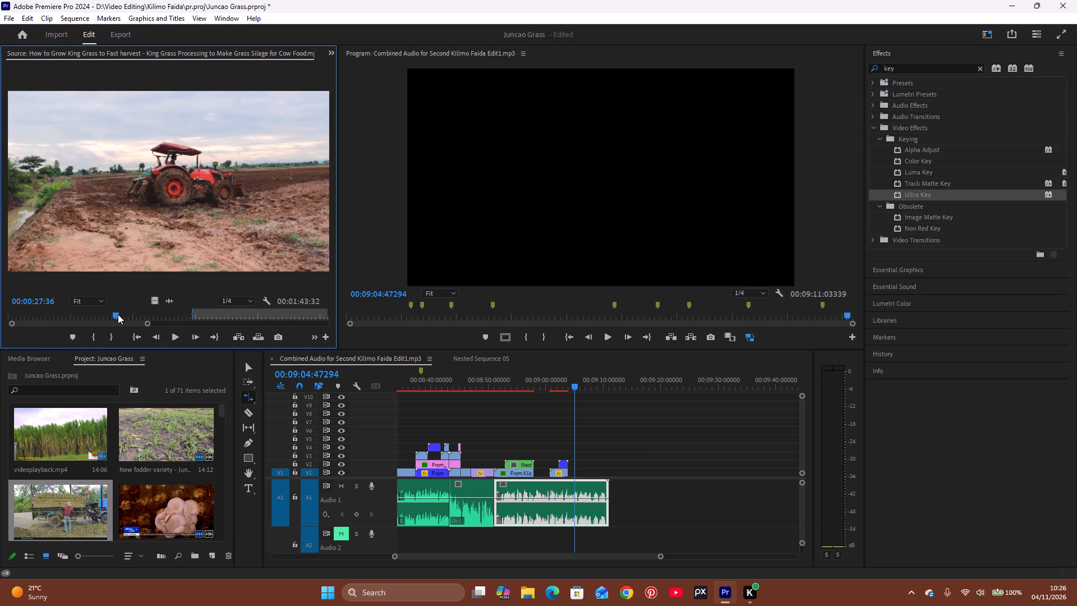
left_click(94, 334)
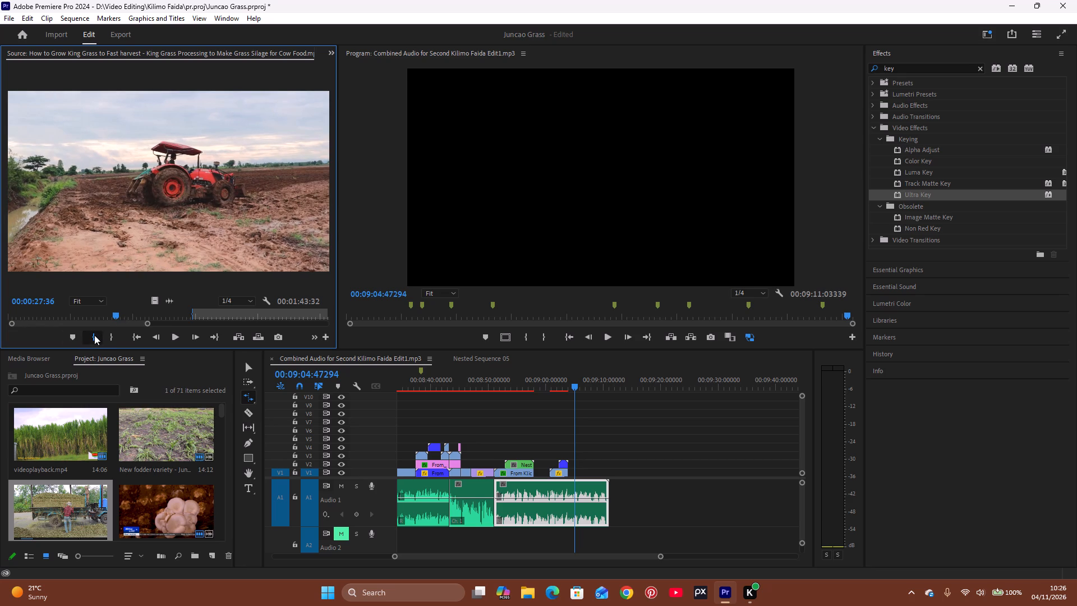
key("space")
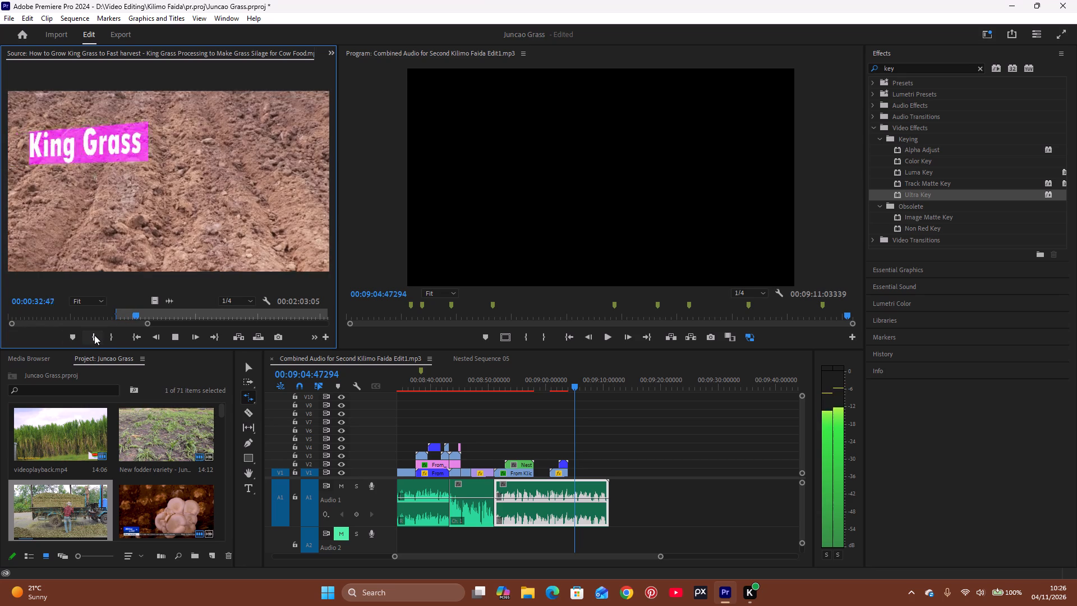
key("space")
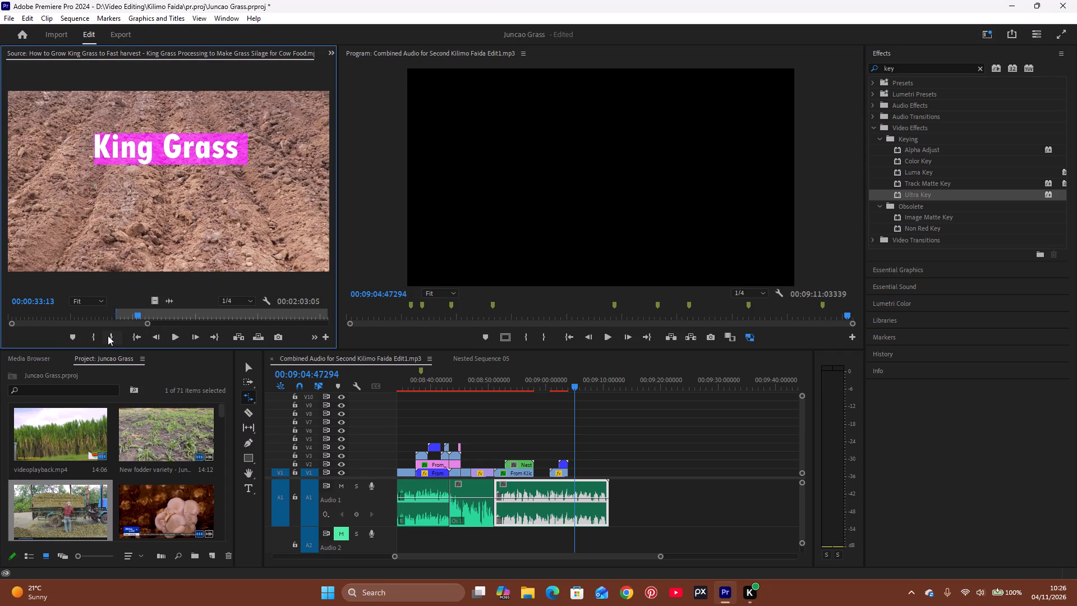
left_click(108, 336)
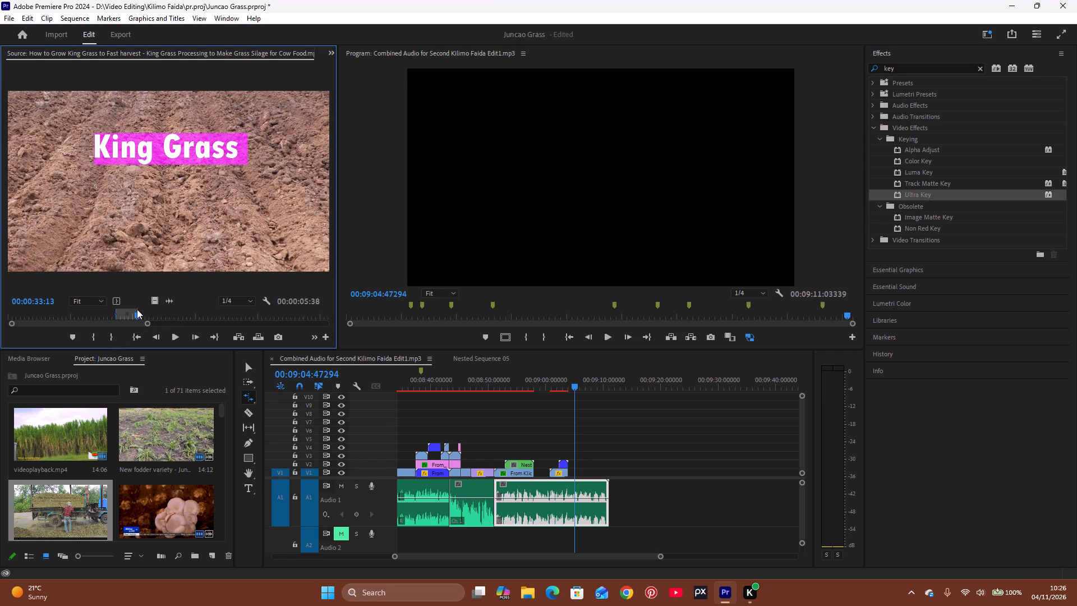
left_click_drag(140, 309, 137, 315)
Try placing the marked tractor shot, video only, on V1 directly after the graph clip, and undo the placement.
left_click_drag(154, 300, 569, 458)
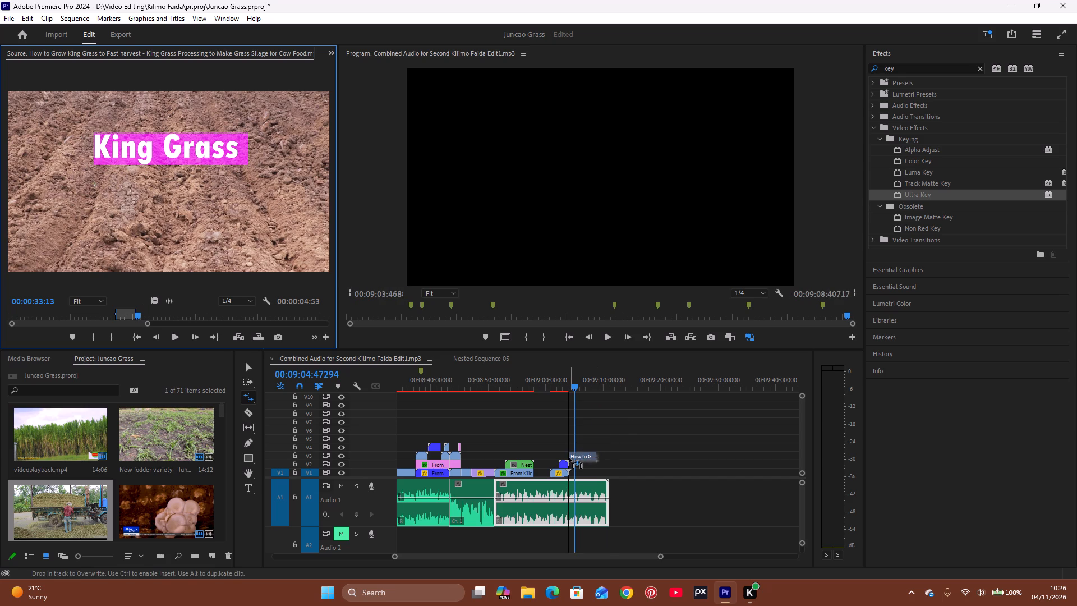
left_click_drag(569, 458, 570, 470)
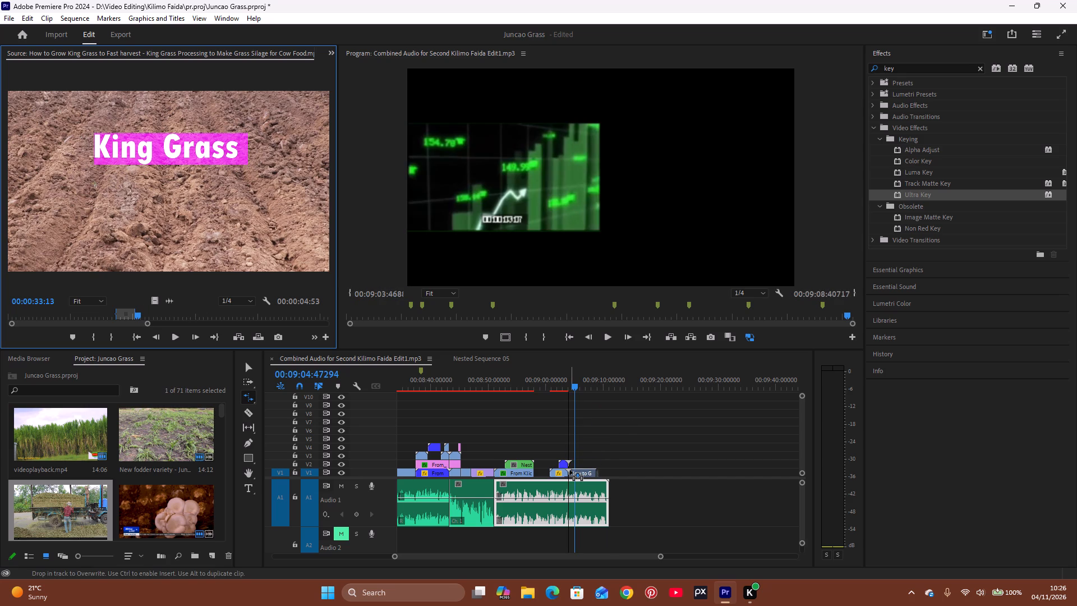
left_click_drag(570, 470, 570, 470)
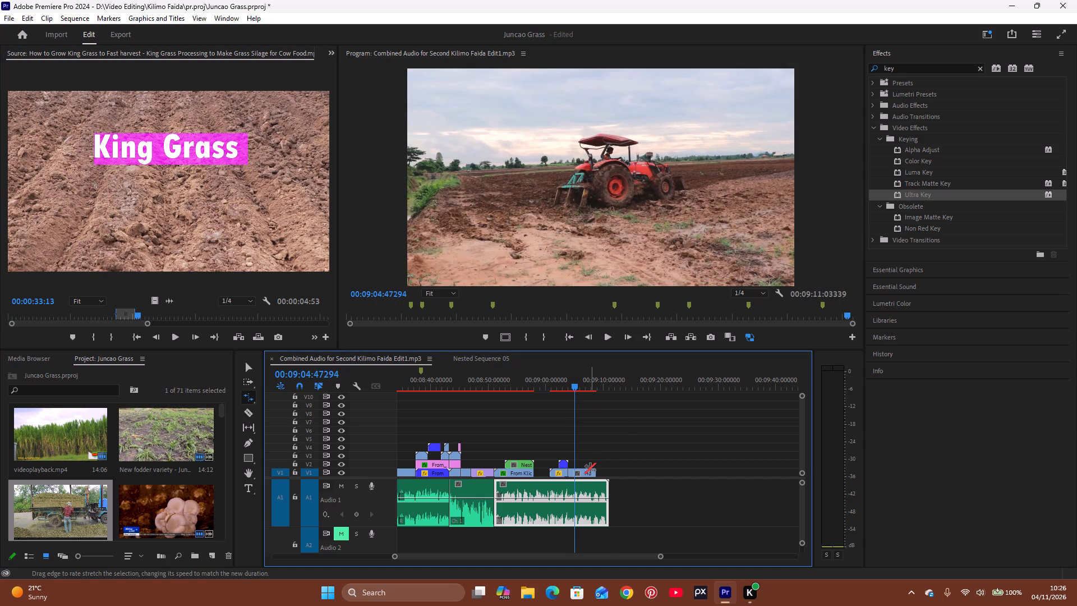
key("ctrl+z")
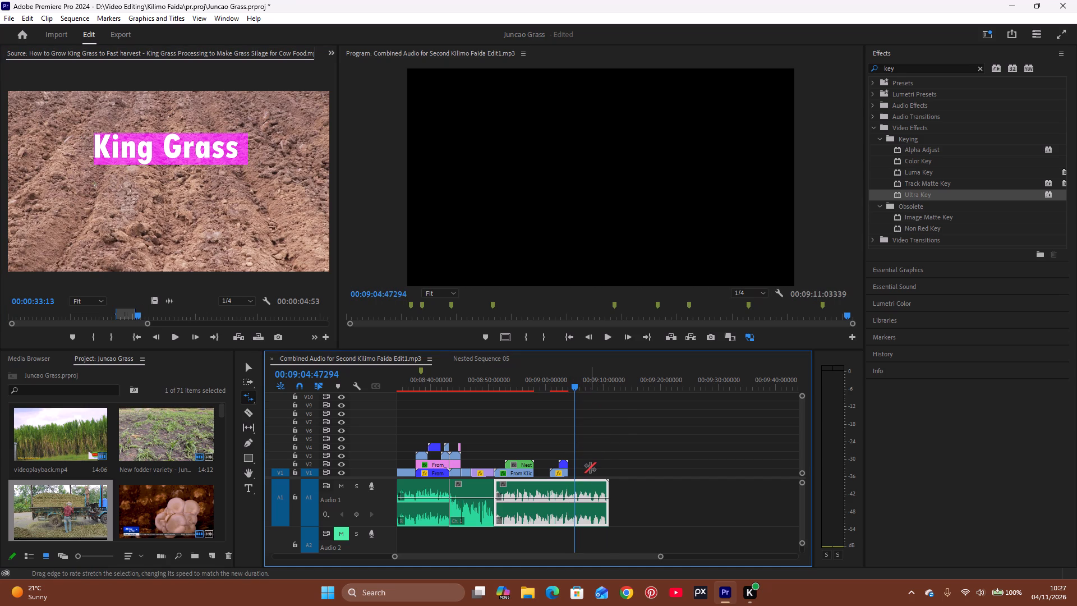
Extend the source range's start earlier to make it 00:00:06:28 long and place it video-only on V1 directly after the graph clip.
left_click_drag(116, 313, 106, 314)
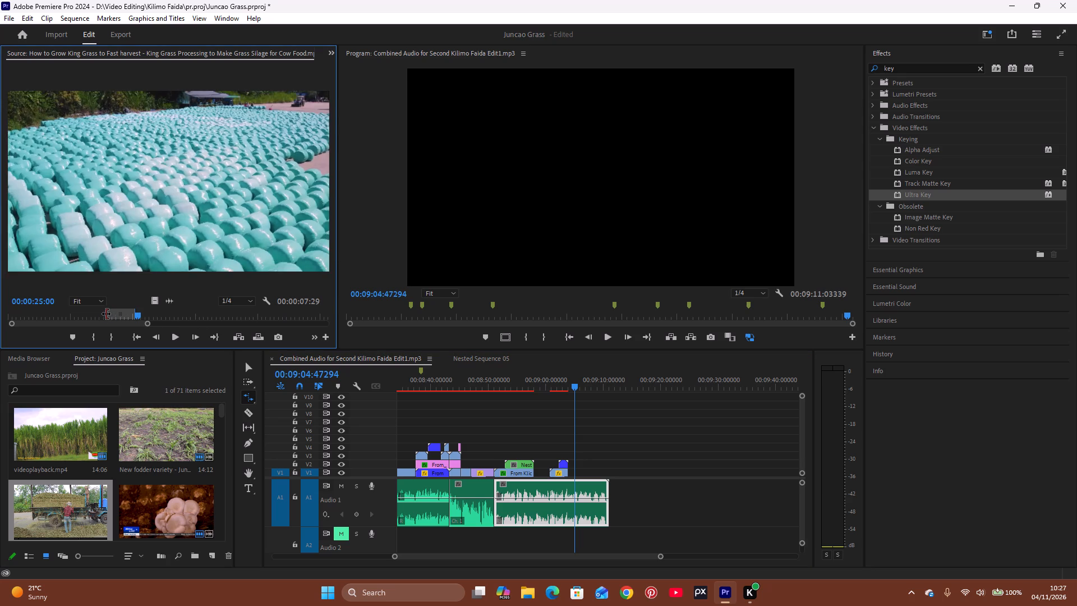
left_click_drag(106, 314, 109, 316)
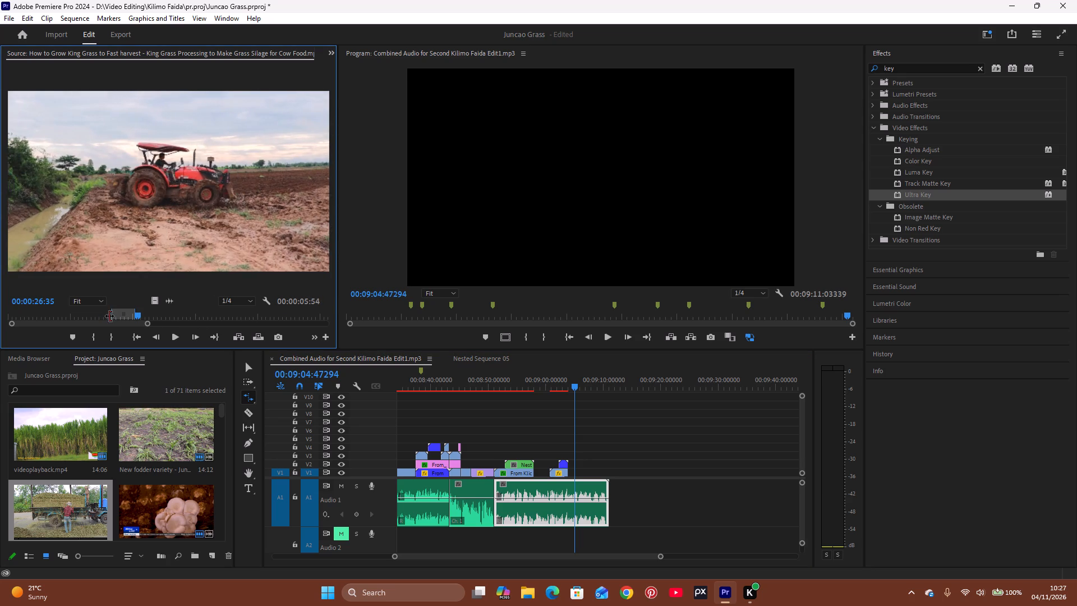
left_click_drag(109, 316, 110, 318)
left_click_drag(153, 302, 636, 469)
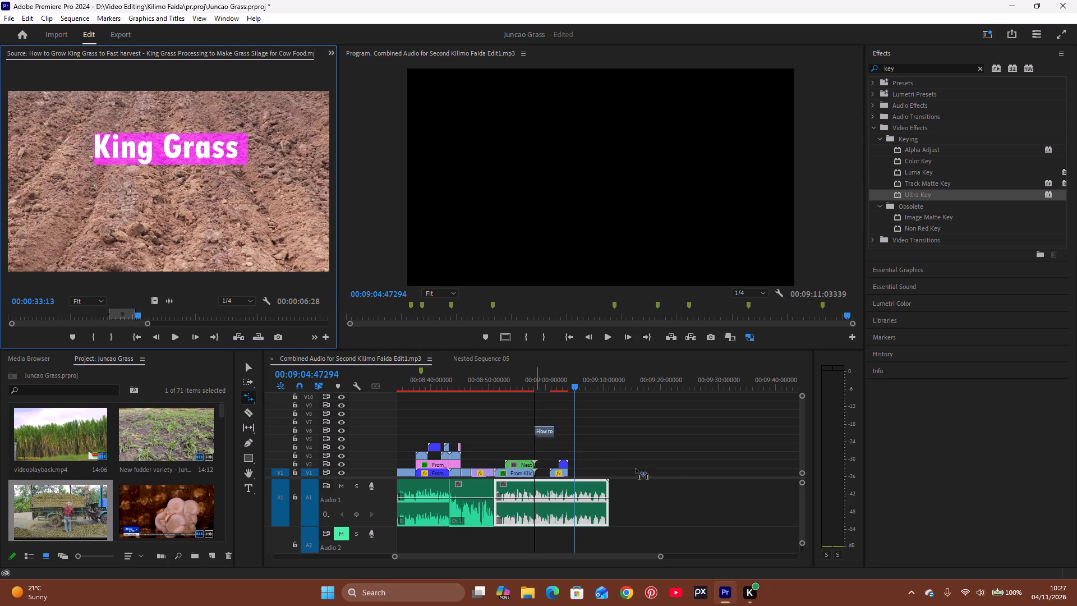
left_click_drag(636, 469, 569, 479)
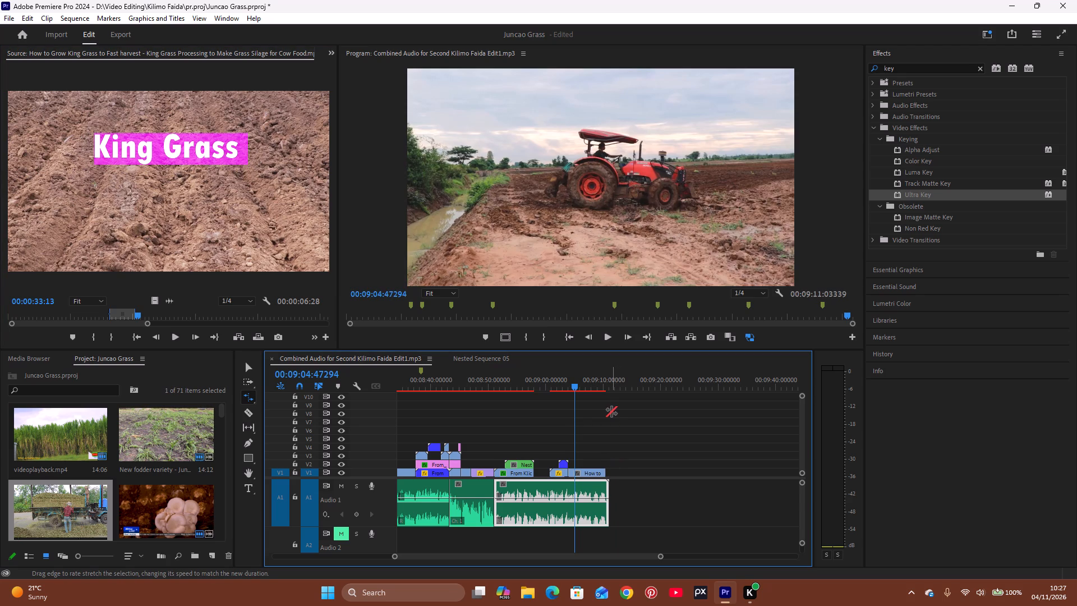
Play the tractor clip against the voice-over and rate-stretch its end on V1 to match the end of the voice-over audio.
key("space")
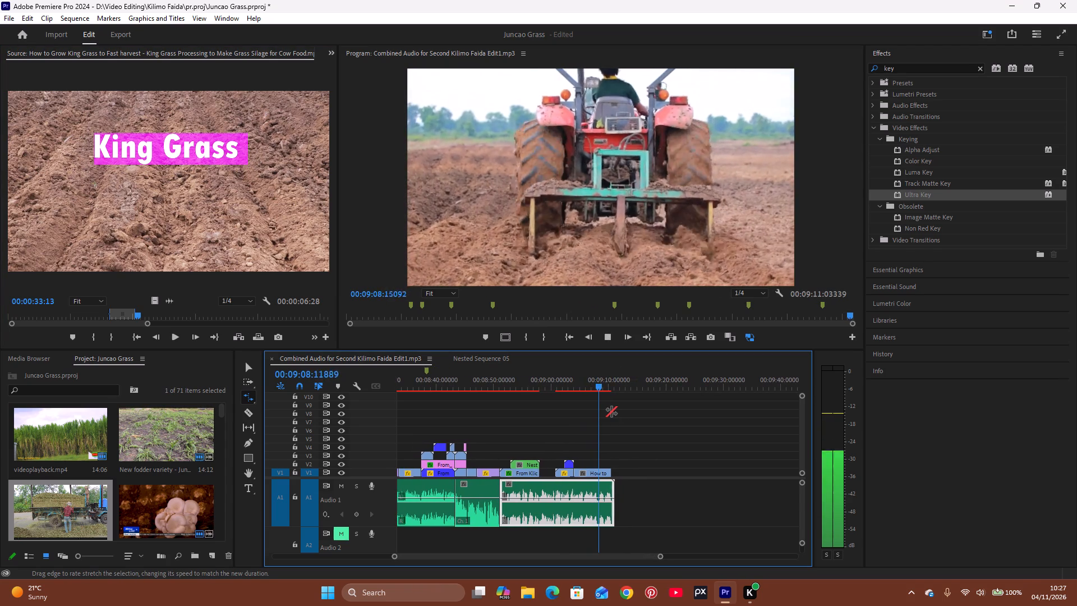
key("space")
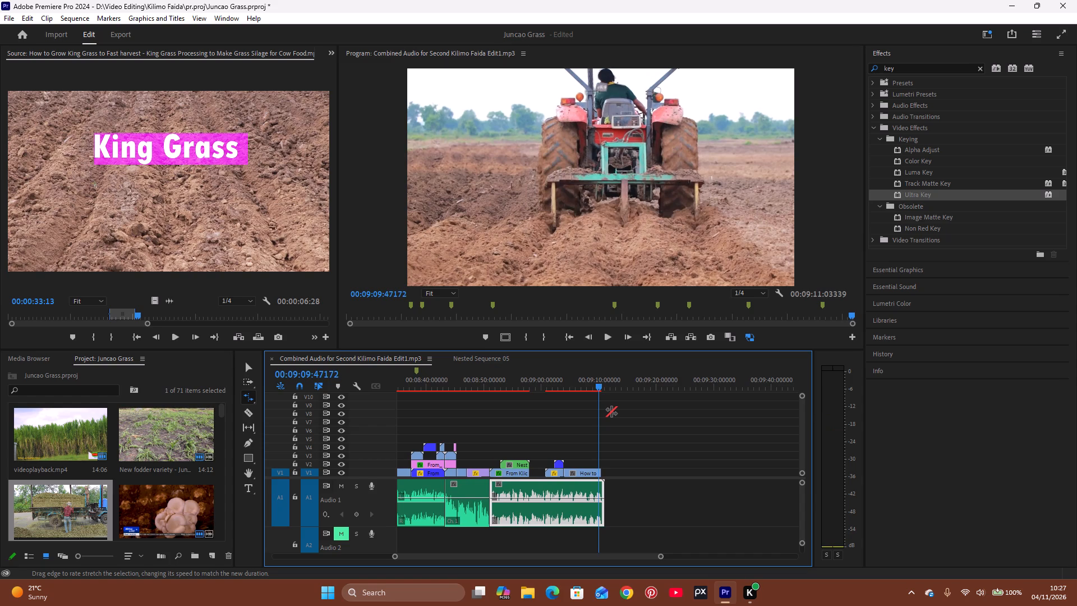
key("v")
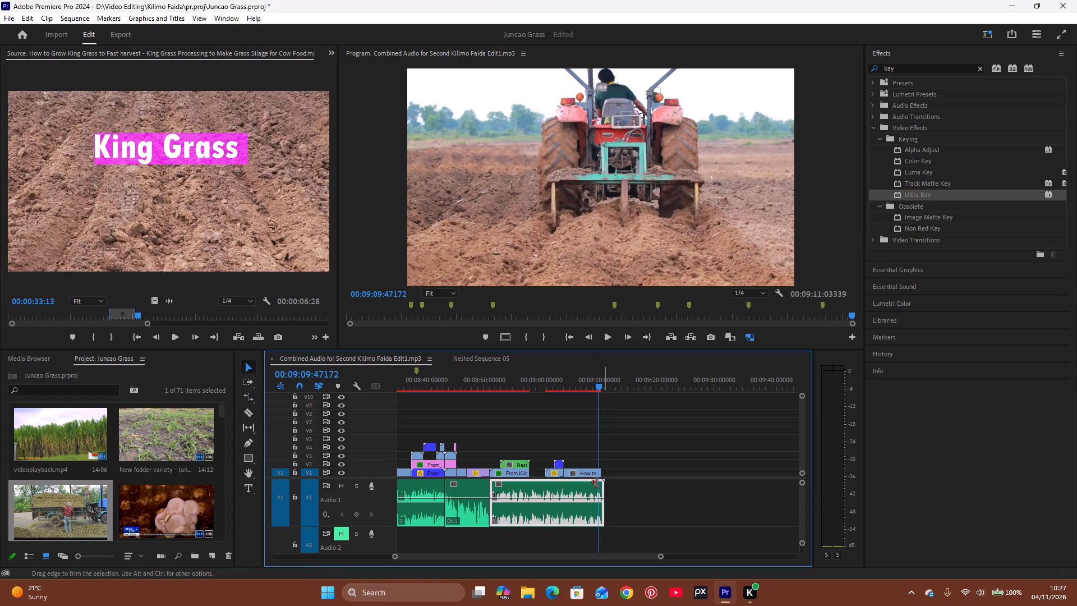
left_click(599, 472)
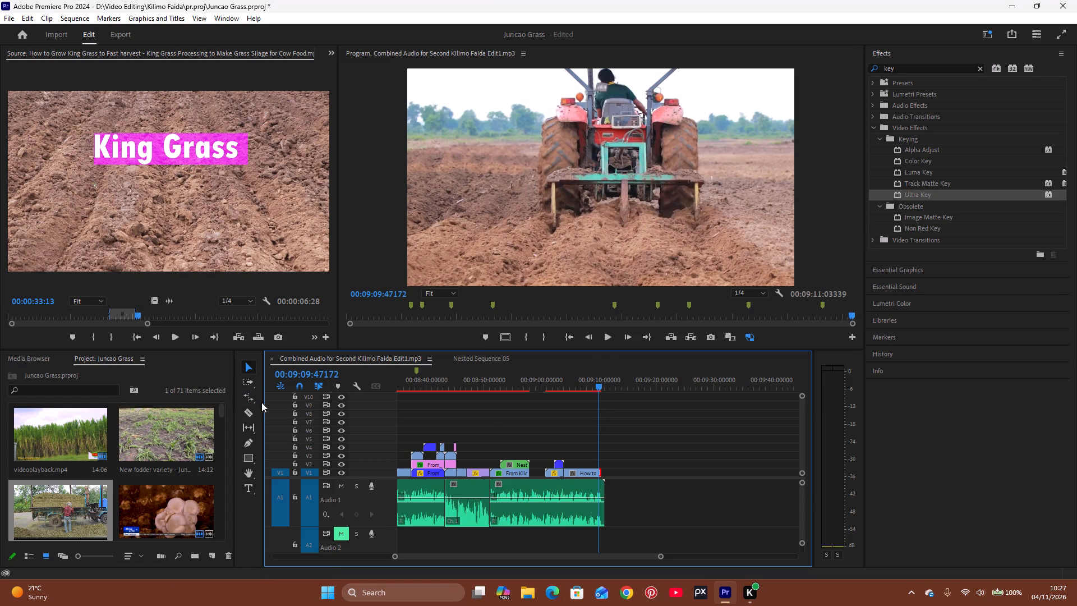
left_click(249, 396)
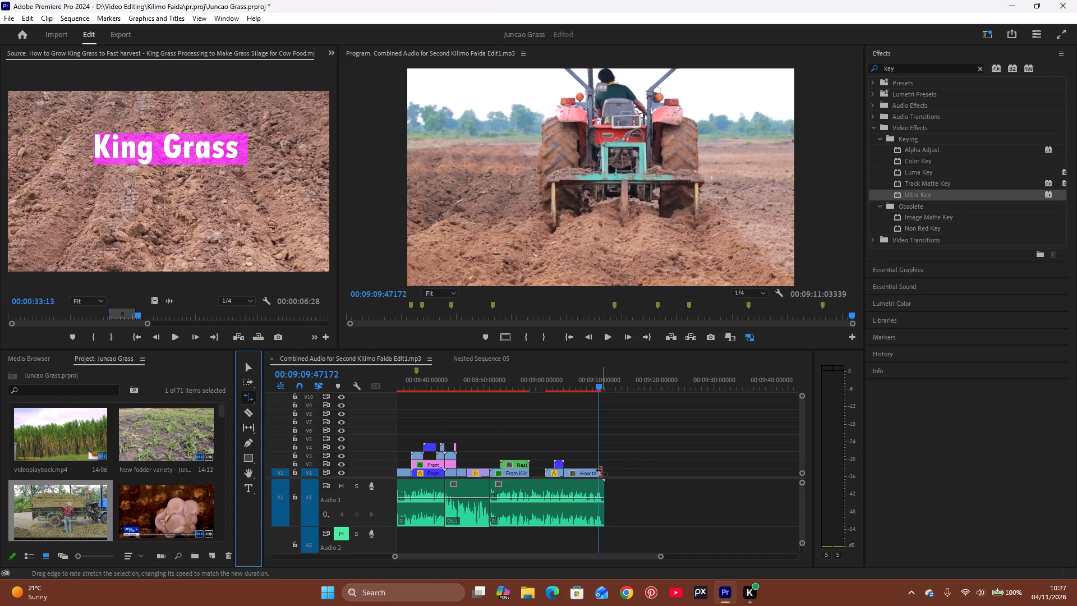
left_click_drag(601, 472, 607, 473)
left_click_drag(602, 472, 610, 472)
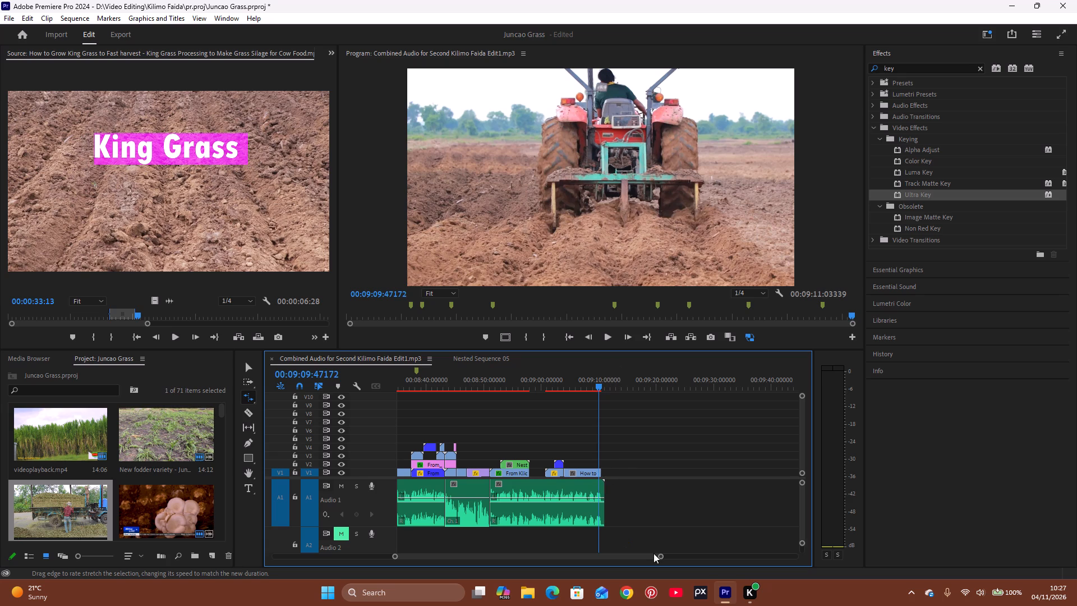
left_click_drag(662, 555, 633, 565)
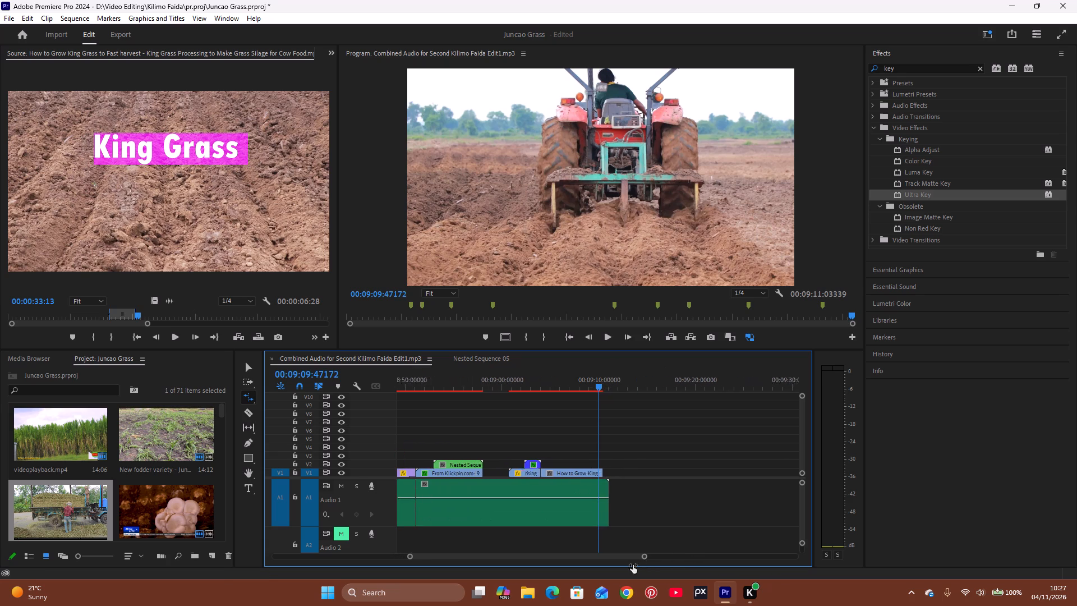
left_click_drag(633, 565, 614, 572)
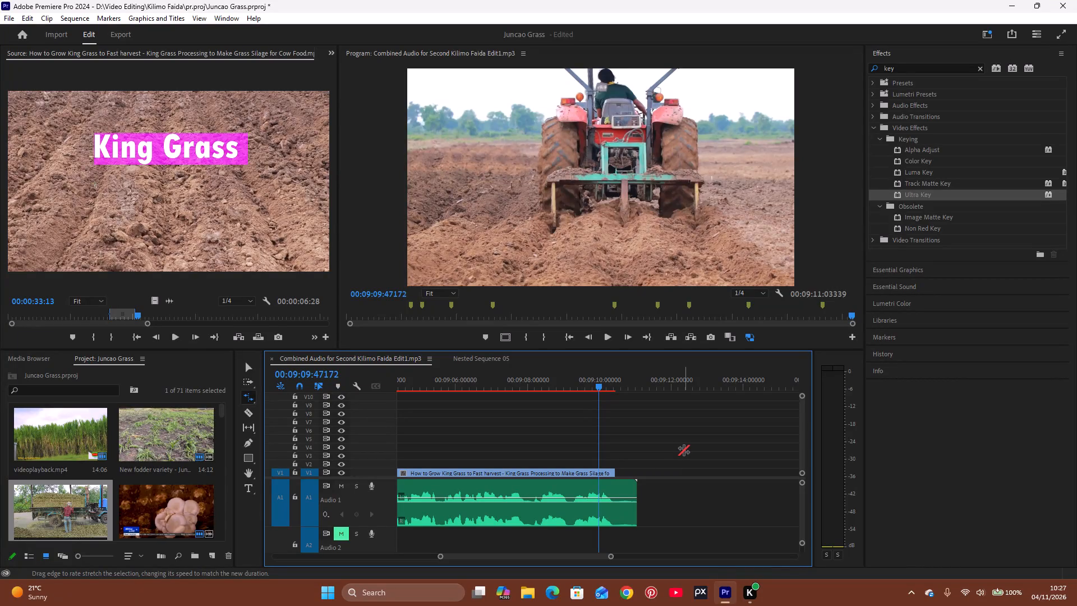
left_click_drag(611, 471, 618, 474)
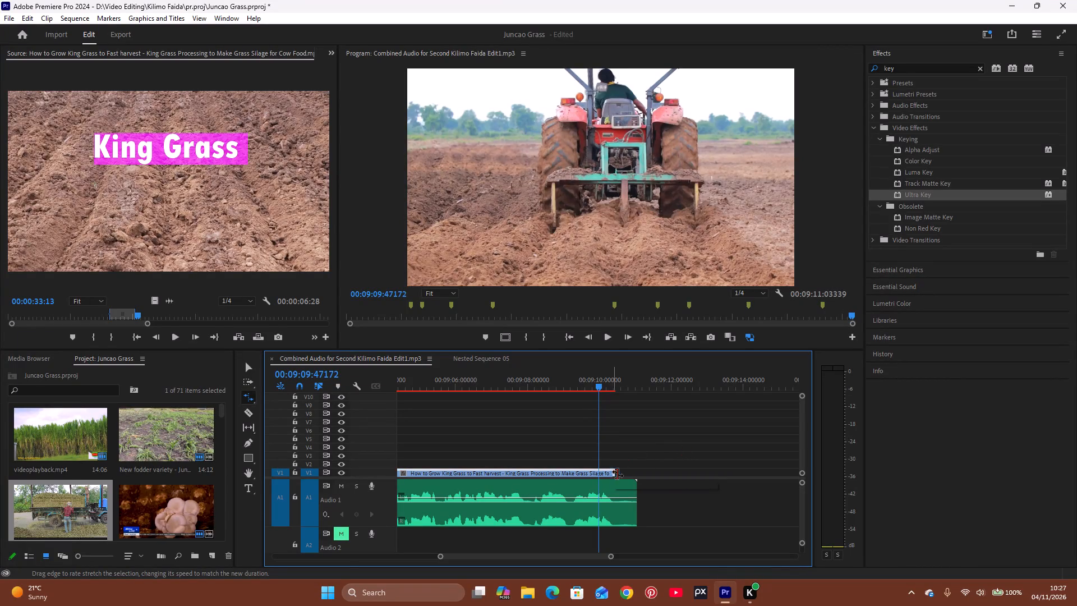
left_click_drag(618, 474, 630, 480)
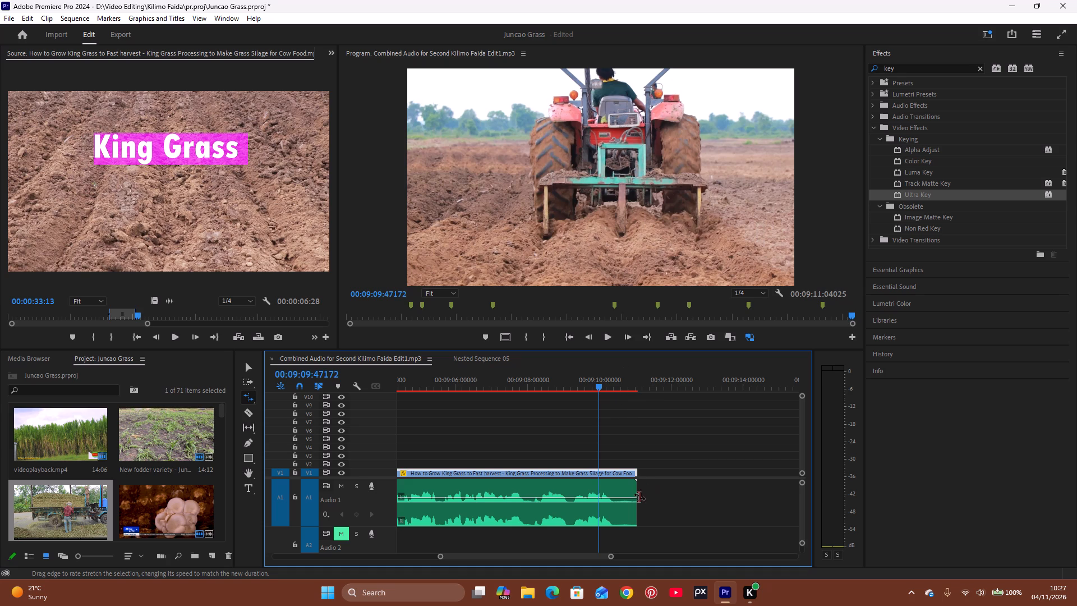
key("v")
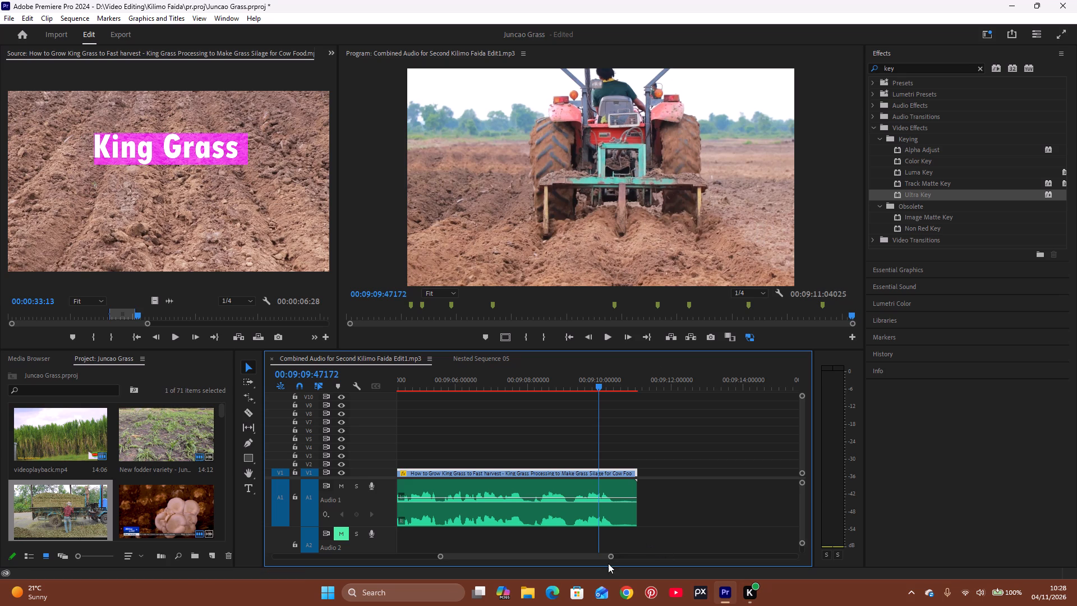
Play back the sequence from the dollar-bills section through the stretched tractor clip, stopping at 00:09:08:03881.
left_click_drag(610, 555, 652, 561)
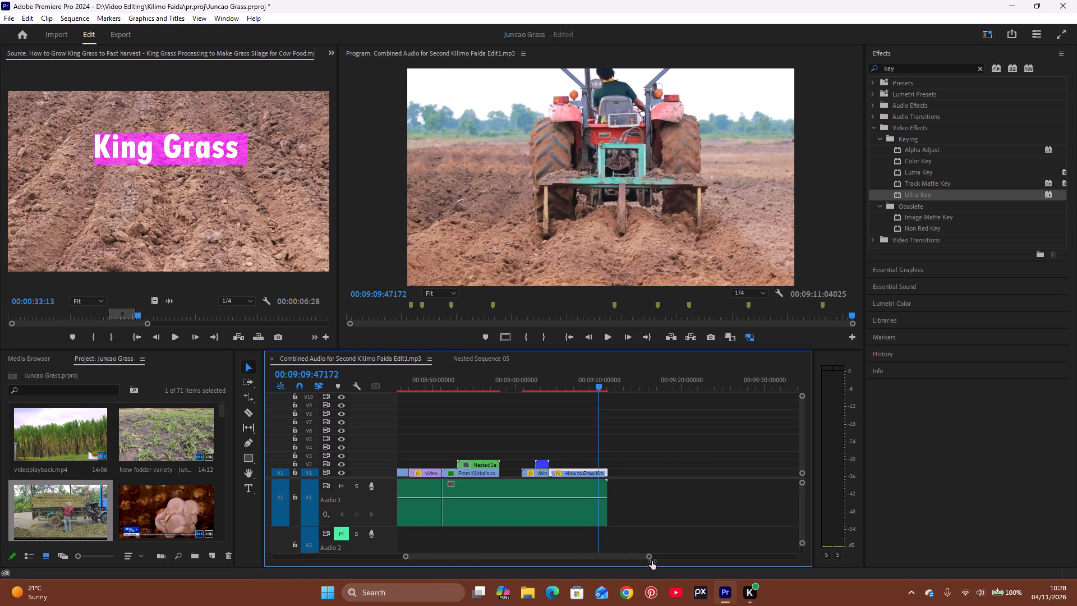
left_click_drag(652, 561, 653, 561)
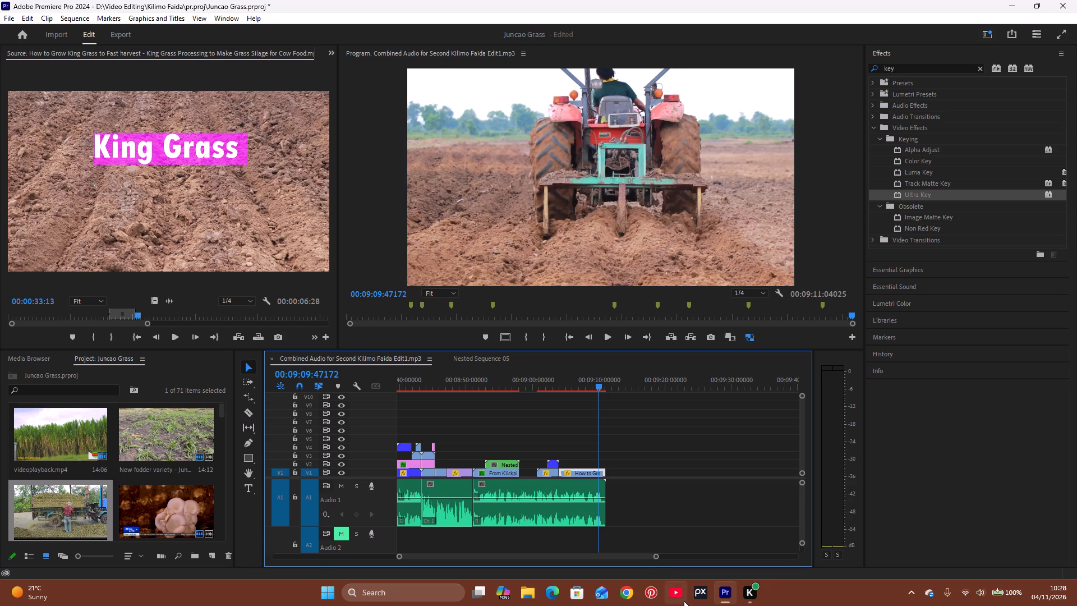
left_click(554, 391)
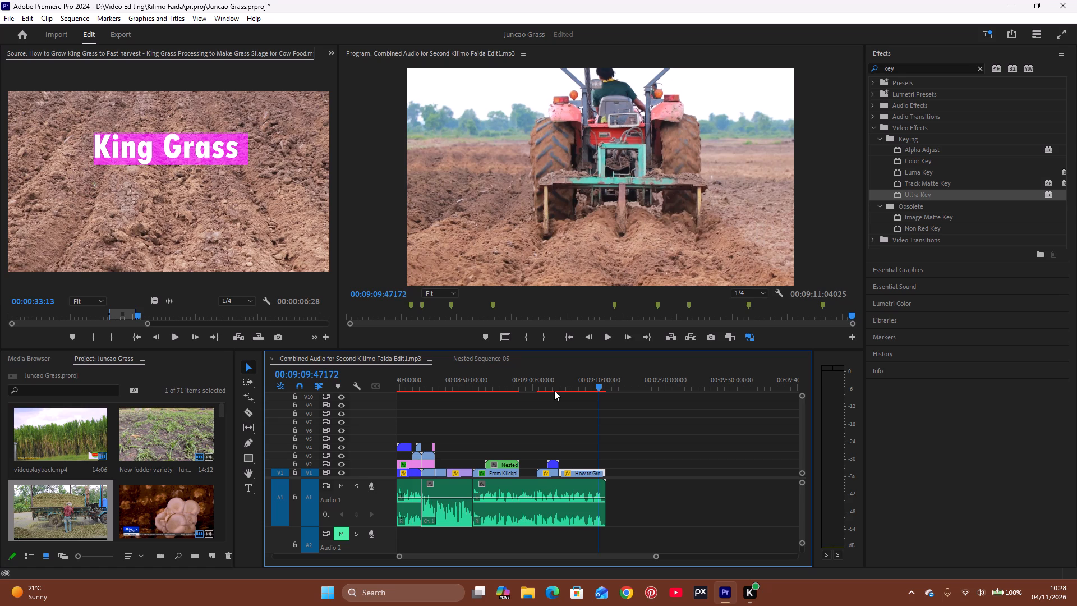
left_click(554, 387)
key("space")
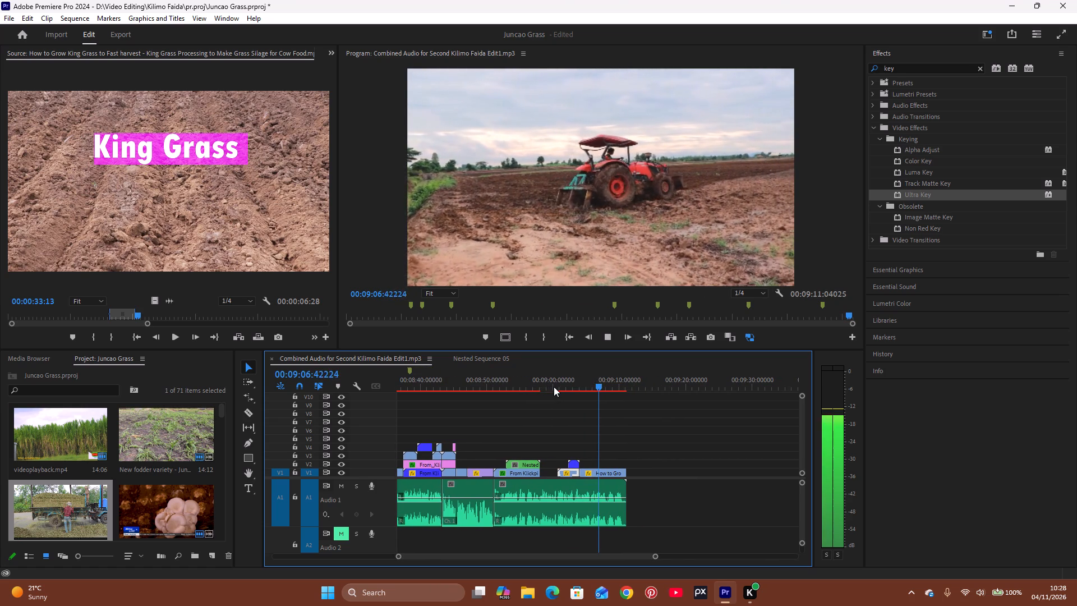
key("space")
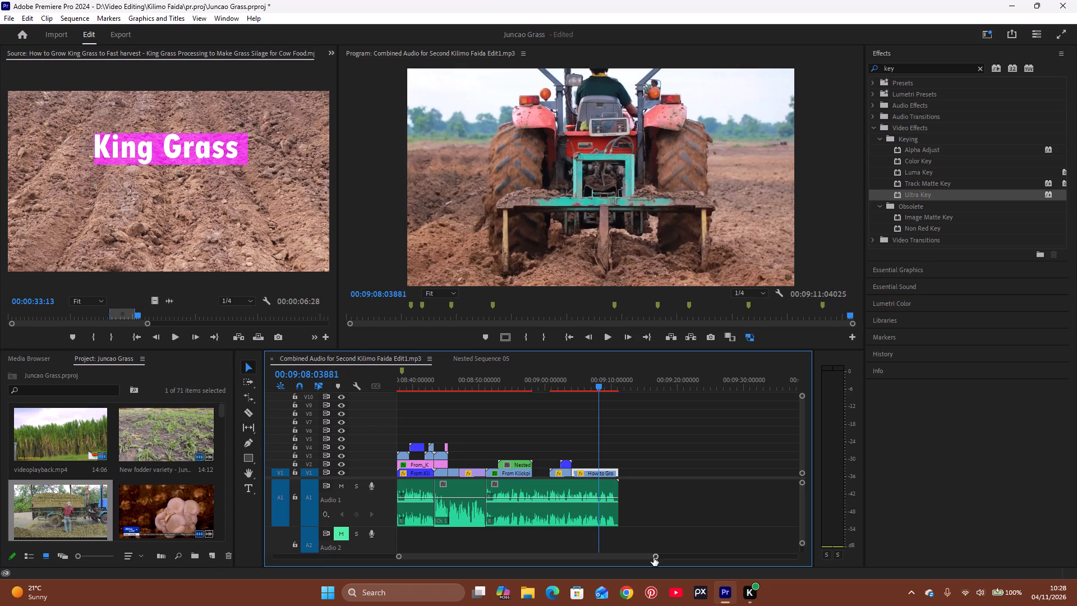
Add a text layer over the tractor shot at 00:09:08:03881 reading "ukulima ni faida".
left_click(922, 273)
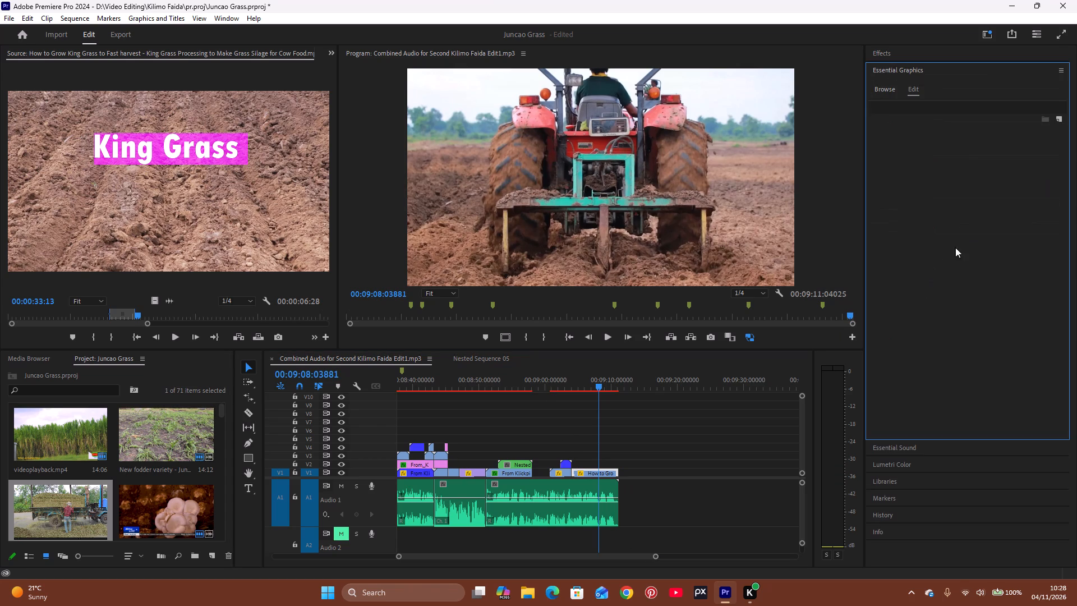
left_click(1063, 120)
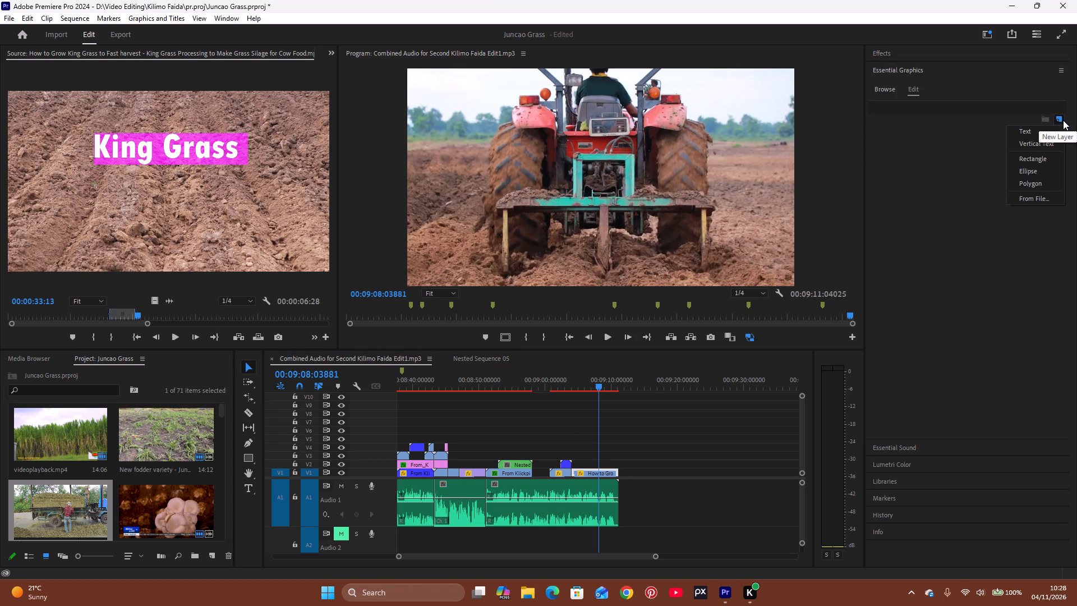
left_click(1035, 131)
left_click(707, 170)
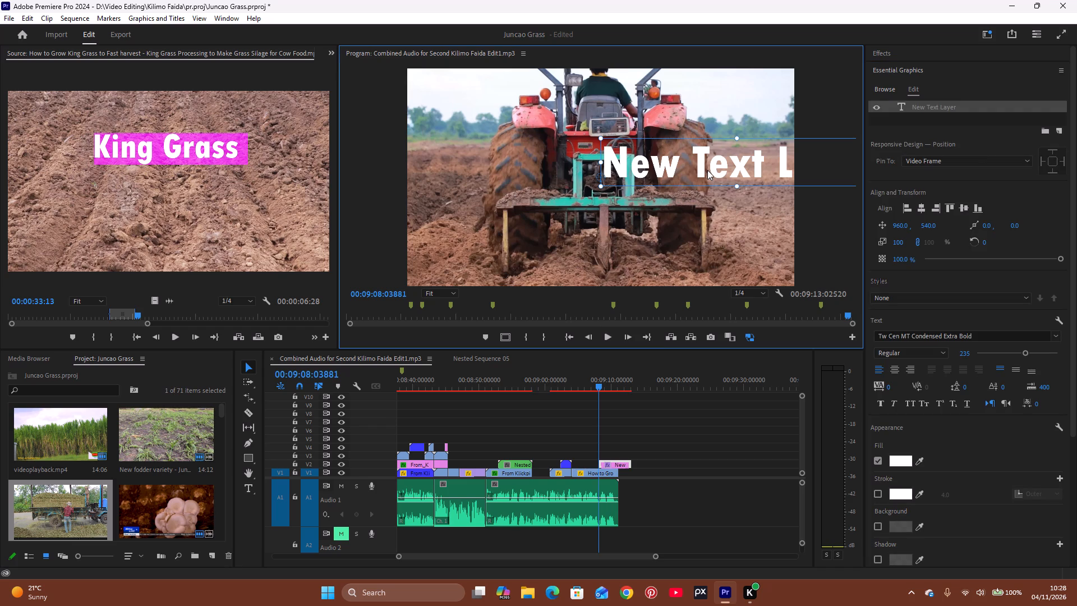
left_click(707, 170)
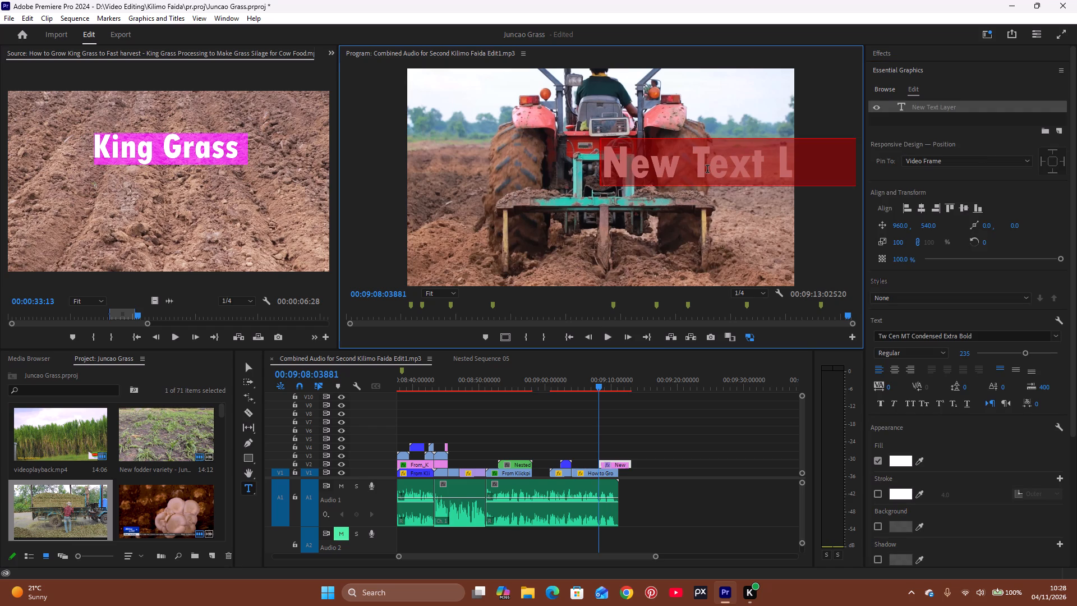
type("ukulima")
key("space")
type("ni faida")
Format the whole title as faux bold and all caps, and centre it horizontally and vertically in the frame.
key("ctrl+a")
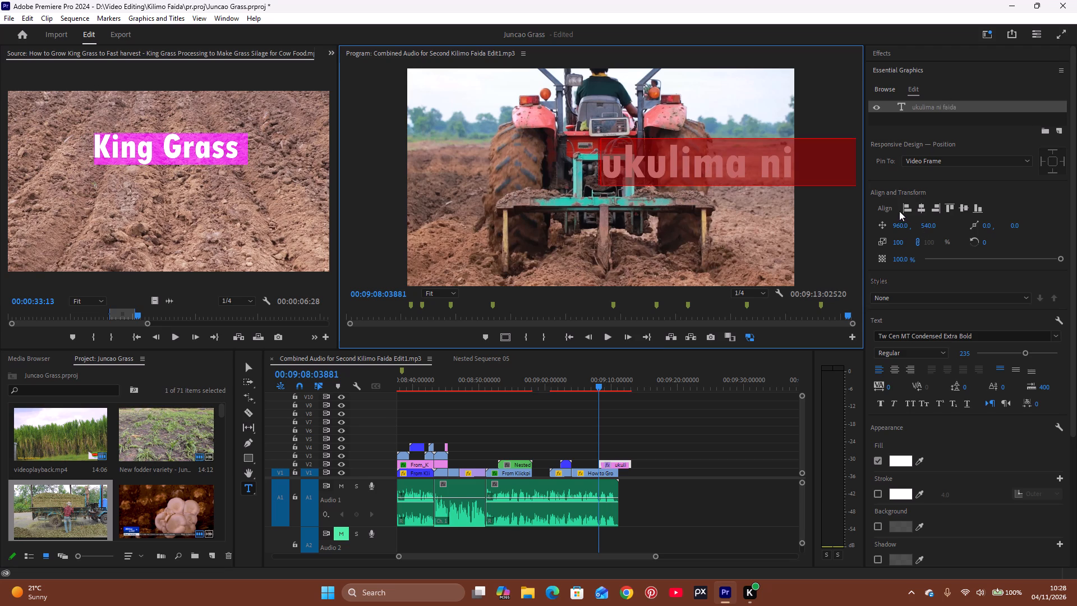
left_click(879, 406)
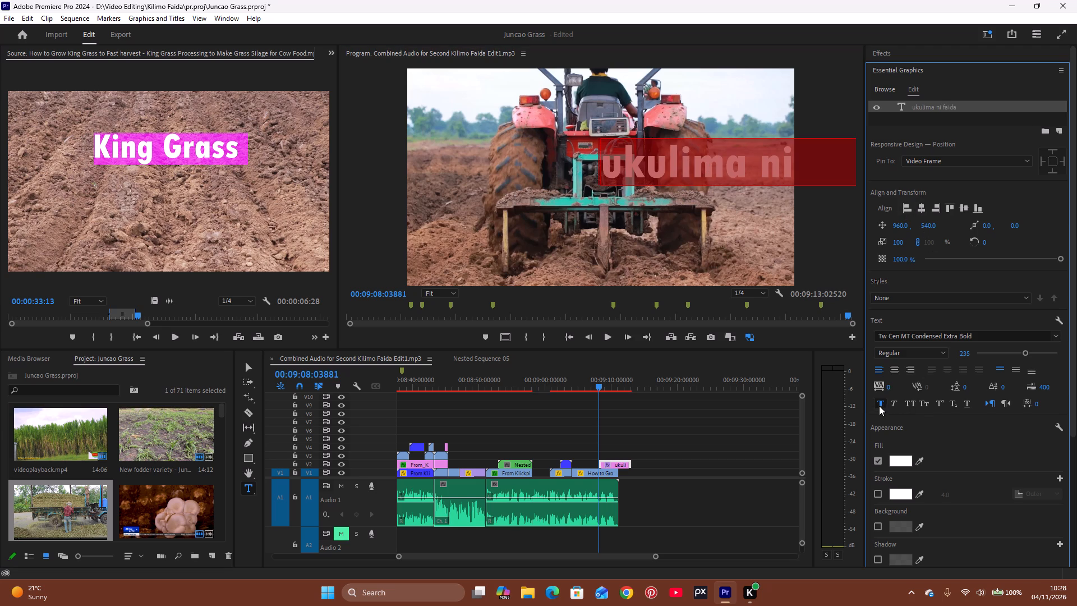
left_click(908, 405)
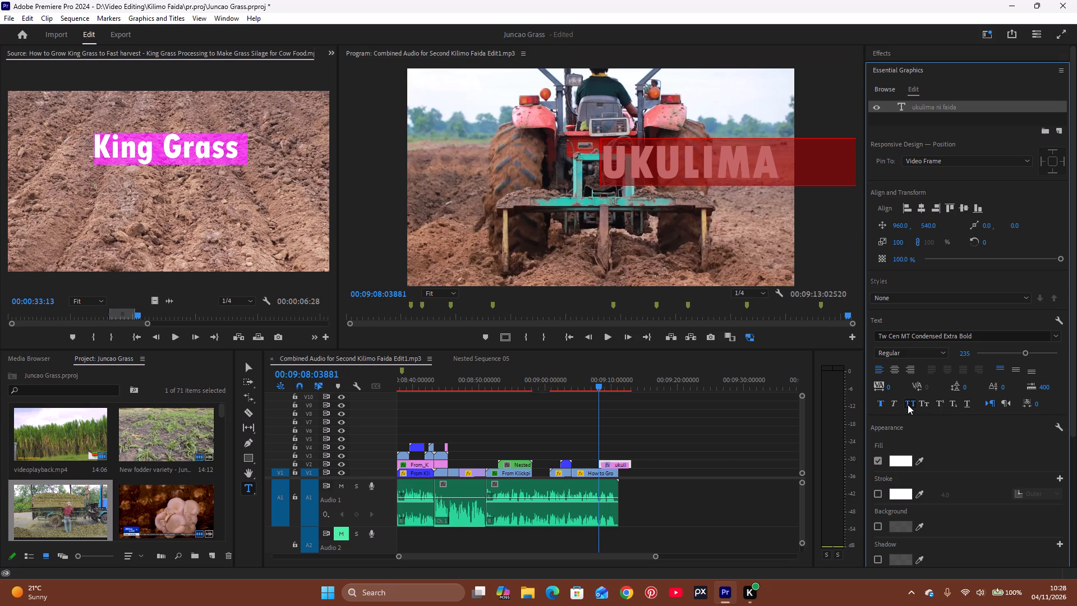
left_click(920, 201)
left_click(924, 206)
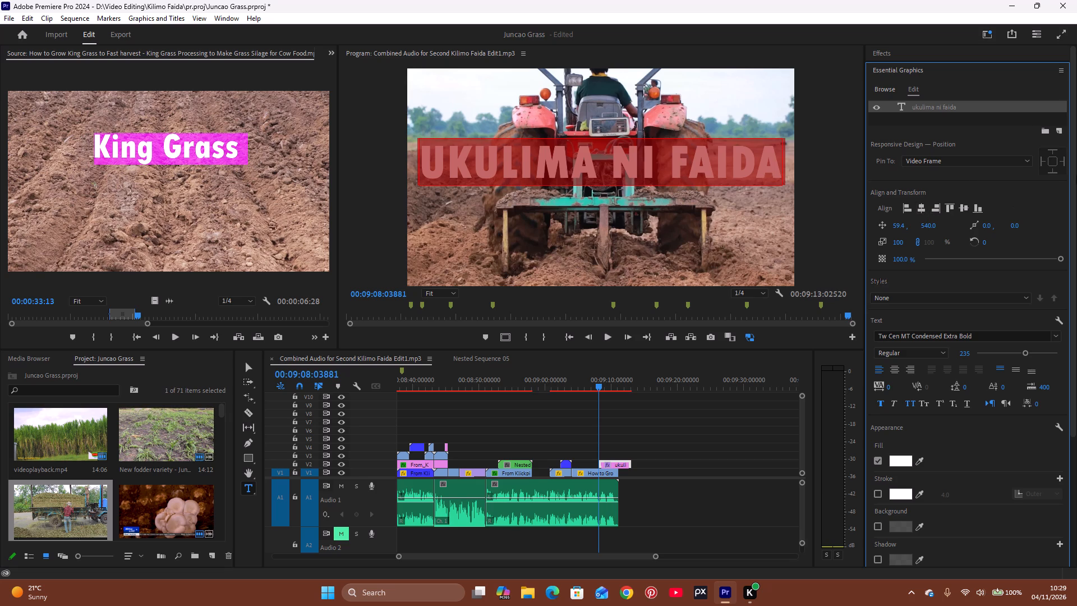
left_click(965, 205)
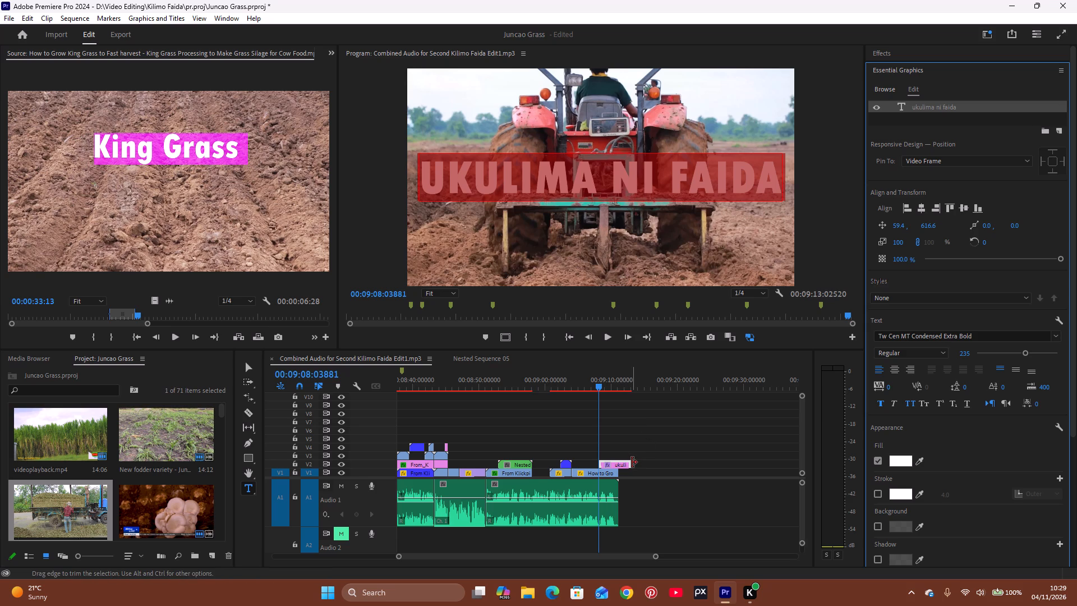
Trim the end of the title clip on V2 to match the end of the tractor clip.
left_click_drag(630, 463, 619, 488)
Insert "#" followed by a space at the beginning of the title text.
left_click(432, 185)
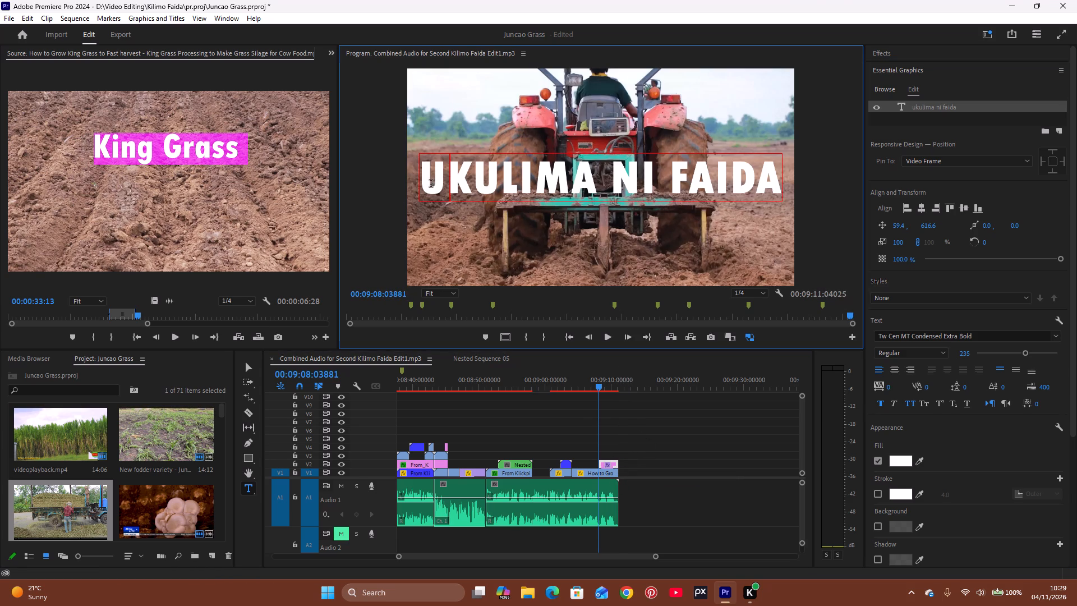
left_click(427, 181)
key("shift+numbersign")
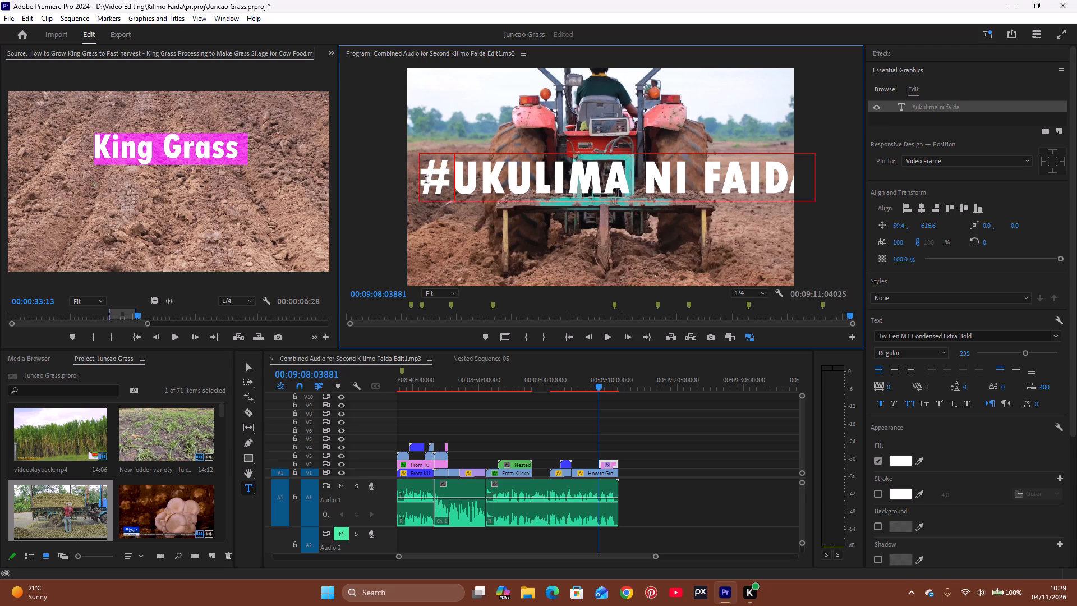
key("space")
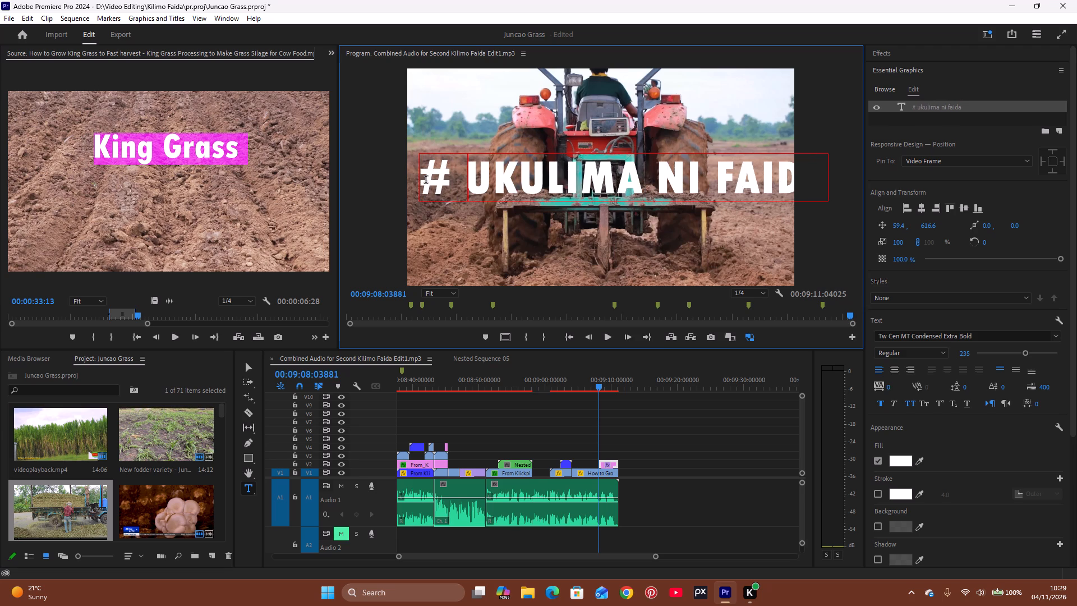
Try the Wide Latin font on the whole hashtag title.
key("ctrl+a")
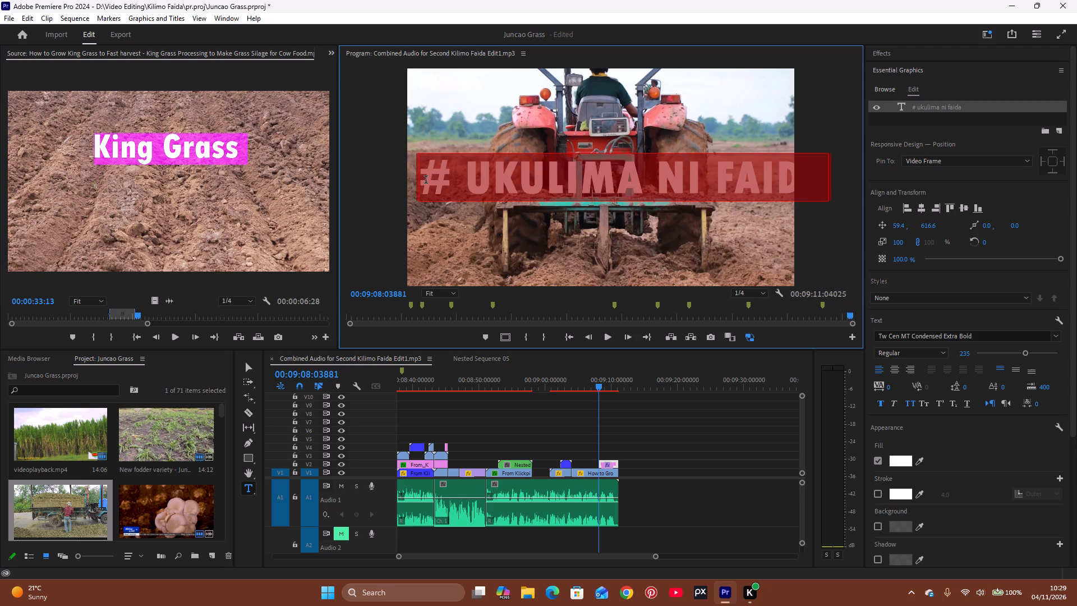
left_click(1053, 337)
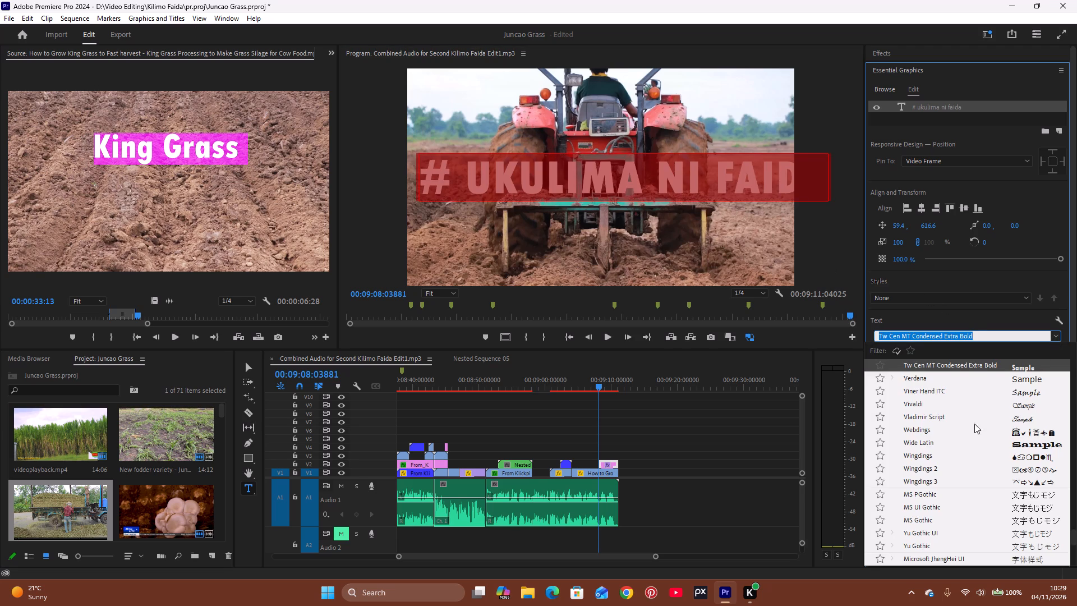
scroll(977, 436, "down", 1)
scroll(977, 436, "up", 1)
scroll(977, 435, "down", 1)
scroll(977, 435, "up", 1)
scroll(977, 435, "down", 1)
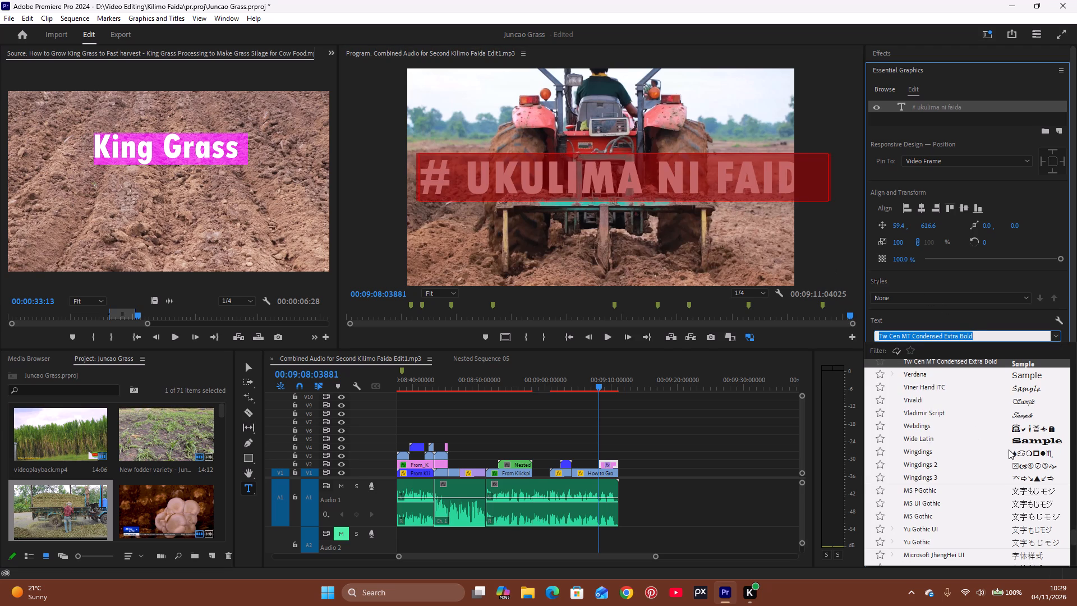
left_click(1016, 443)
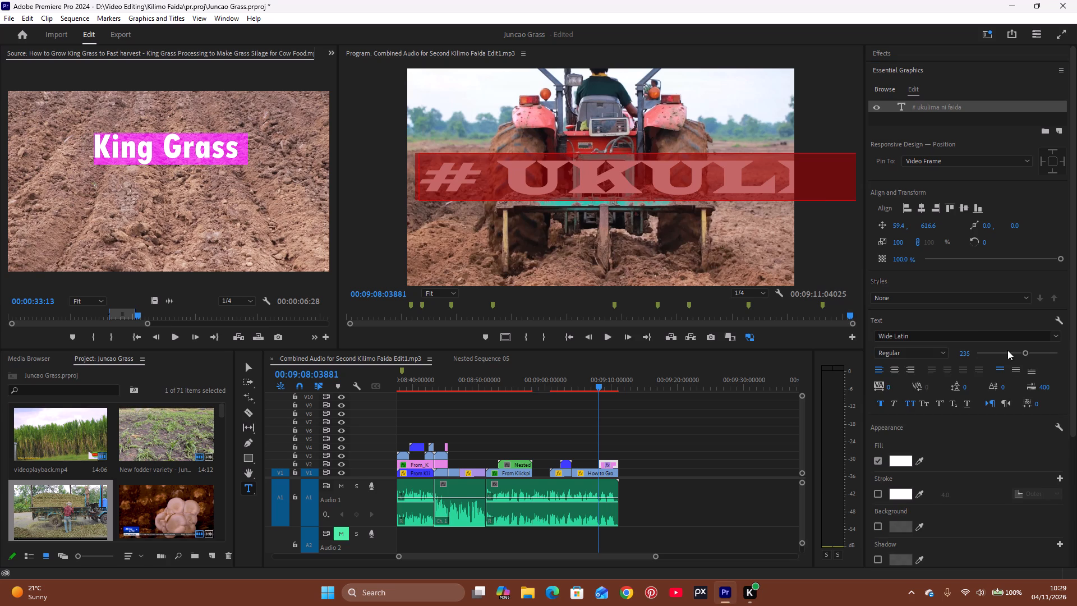
Reduce the title's font size to 152.
left_click(1002, 350)
left_click(979, 356)
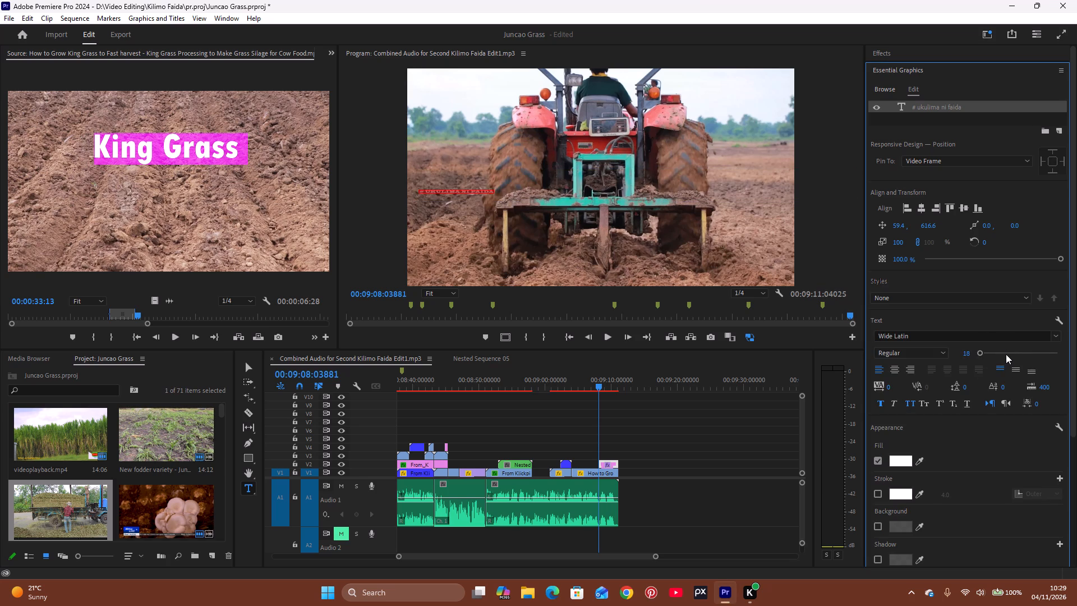
left_click(1006, 353)
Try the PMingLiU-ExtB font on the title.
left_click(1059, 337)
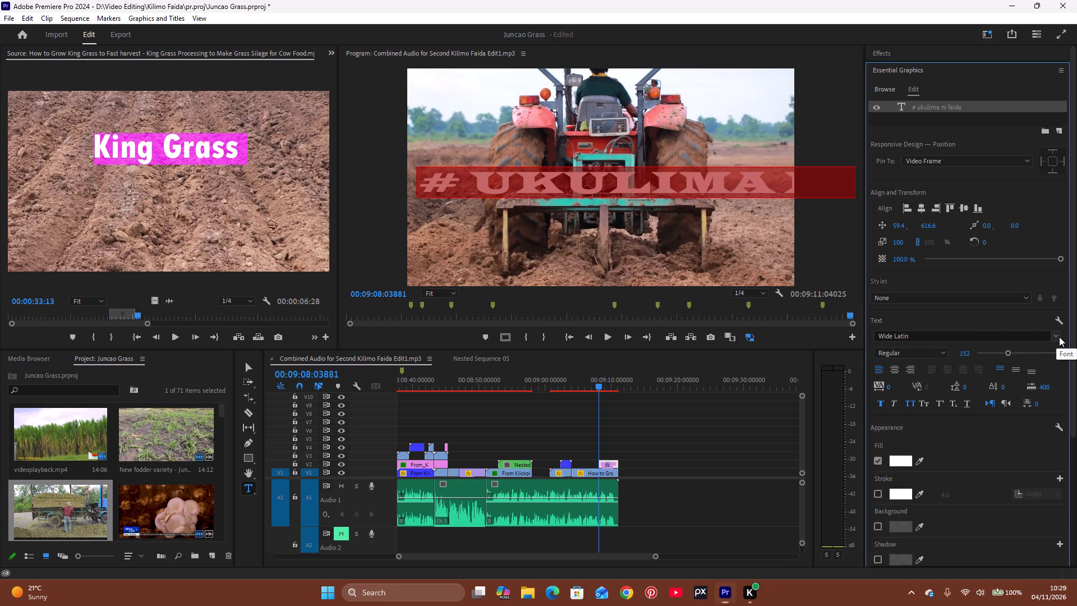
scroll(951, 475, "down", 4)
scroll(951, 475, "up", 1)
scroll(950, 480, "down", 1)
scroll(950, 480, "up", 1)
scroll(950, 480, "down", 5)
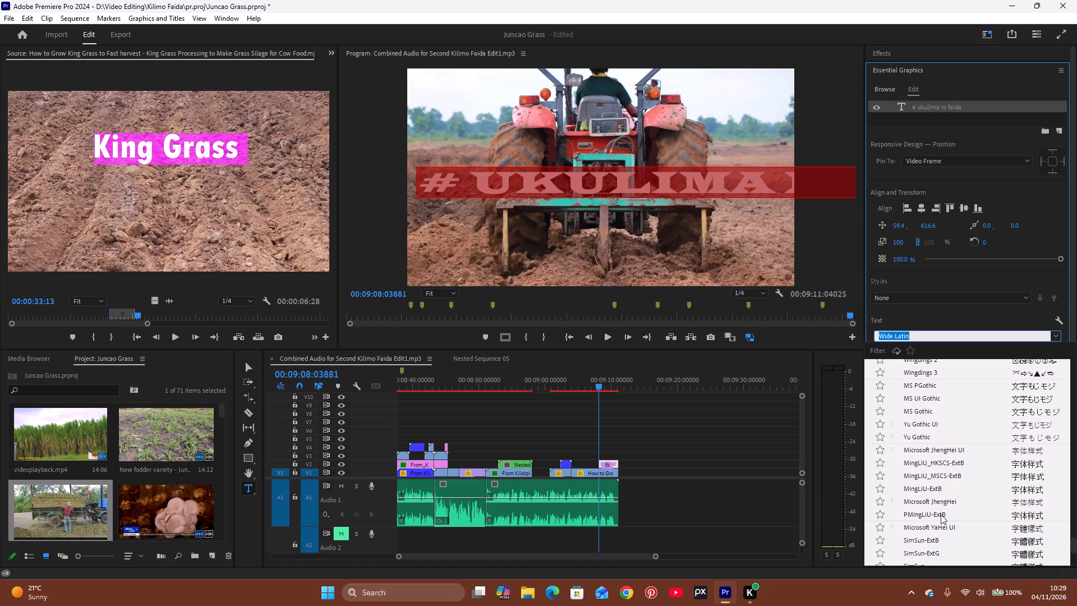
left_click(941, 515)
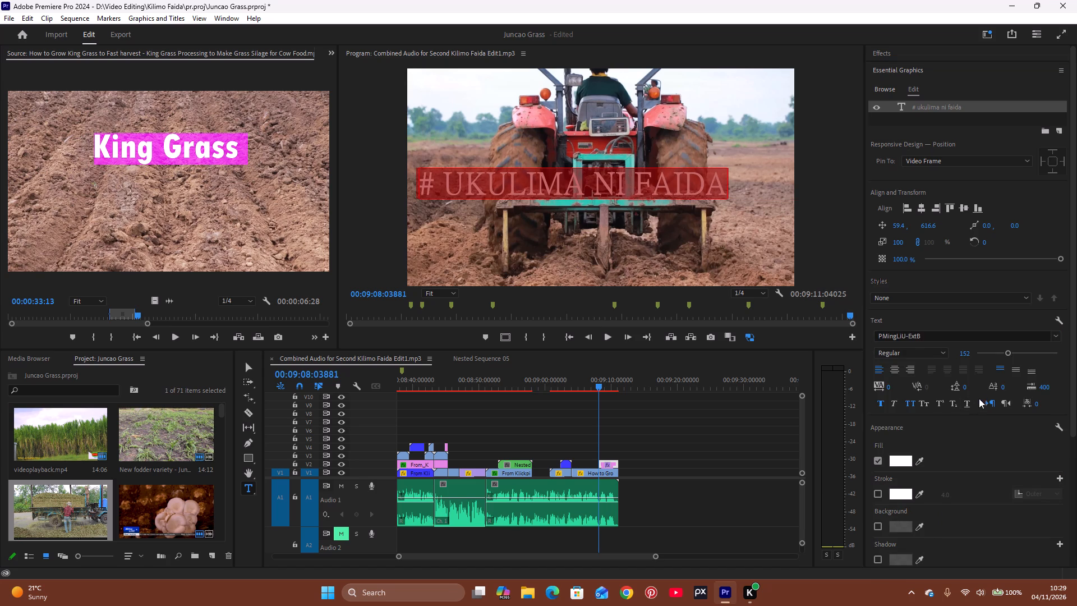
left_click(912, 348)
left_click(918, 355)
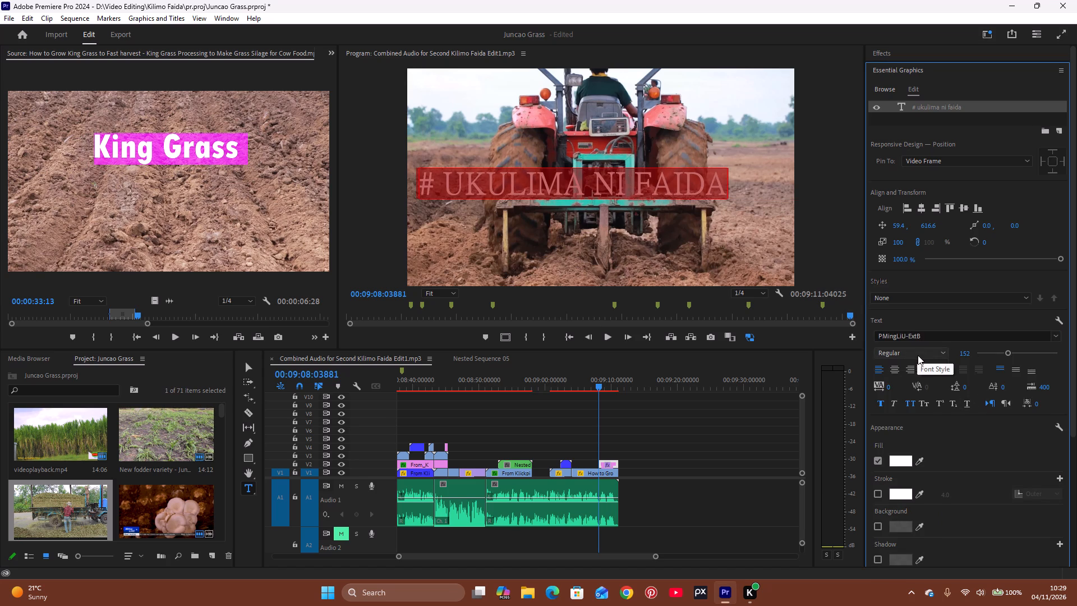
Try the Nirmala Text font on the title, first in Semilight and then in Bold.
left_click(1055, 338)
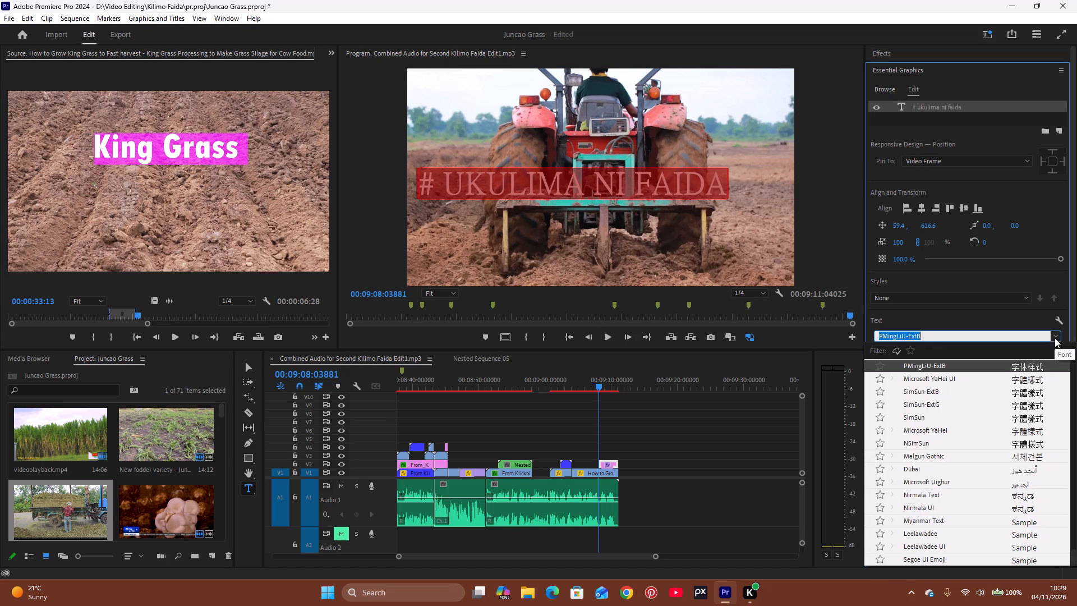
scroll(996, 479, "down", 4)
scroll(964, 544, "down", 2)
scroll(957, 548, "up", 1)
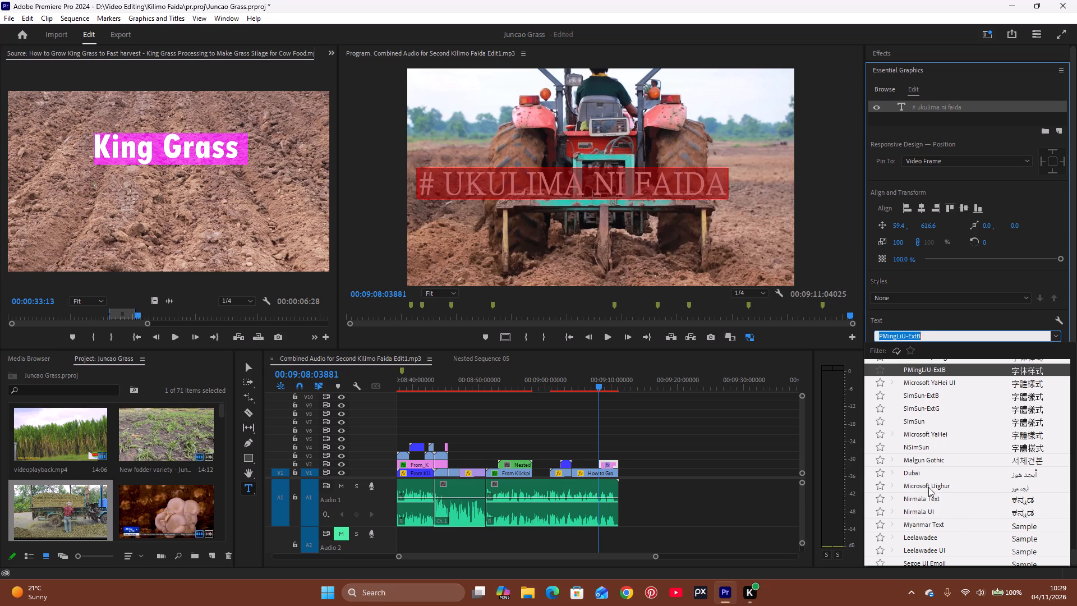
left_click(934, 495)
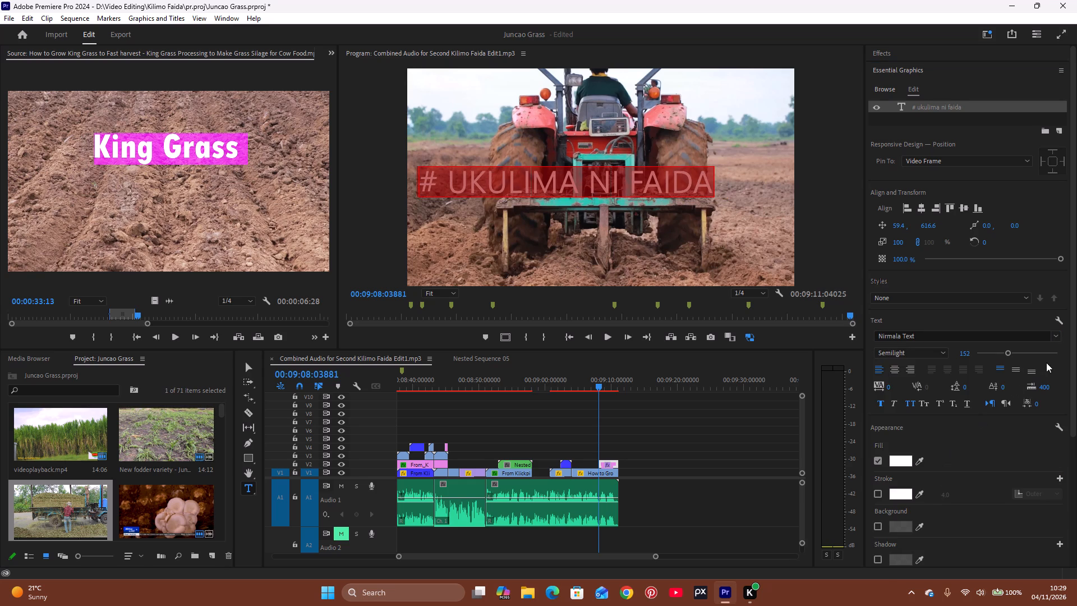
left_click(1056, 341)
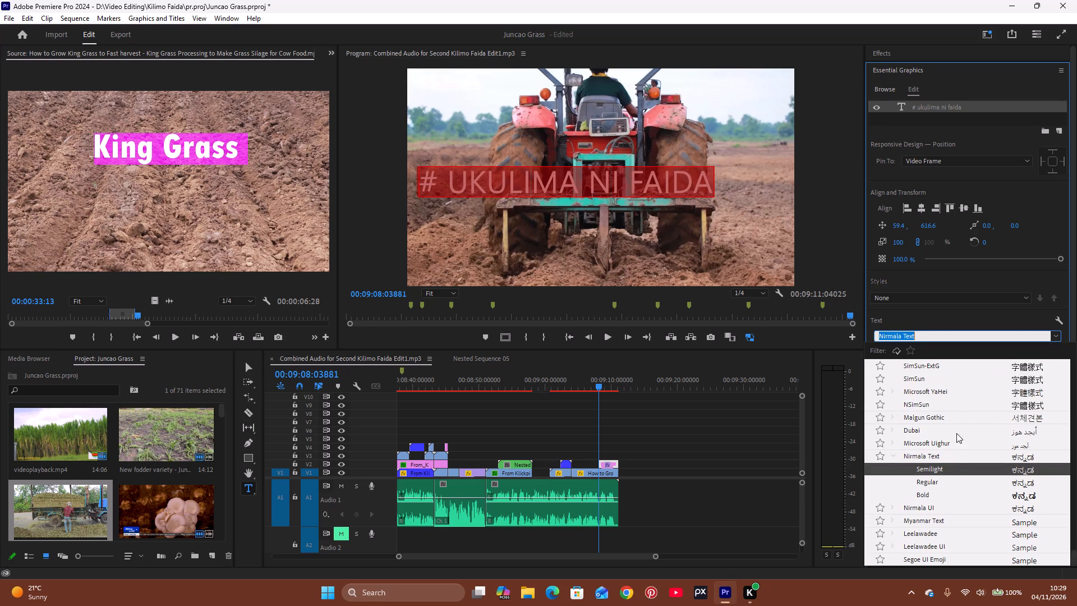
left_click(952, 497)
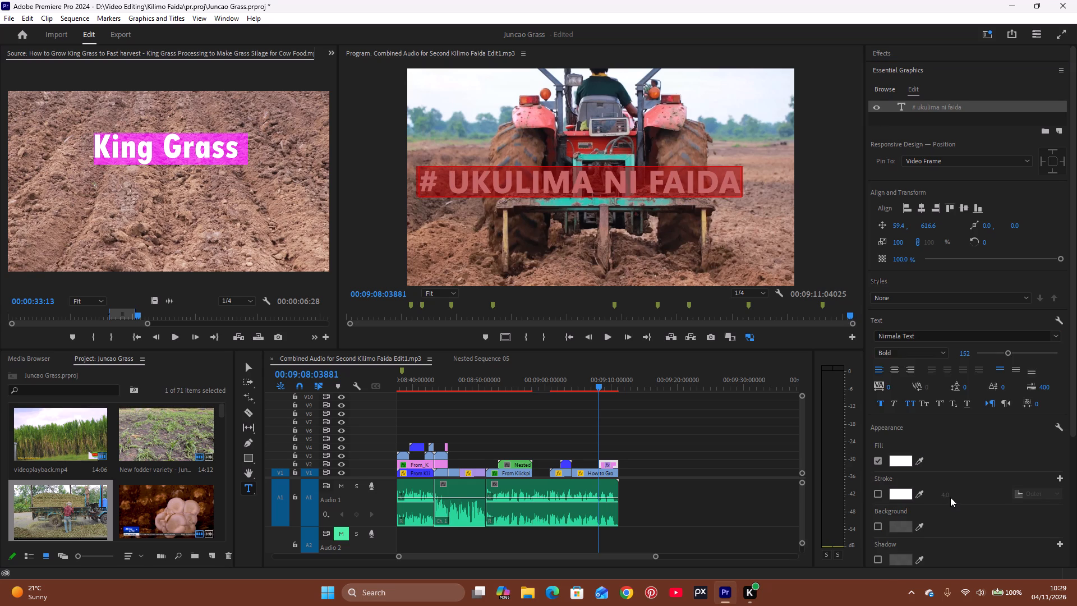
Change the title's font to Microsoft YaHei Light.
left_click(1058, 334)
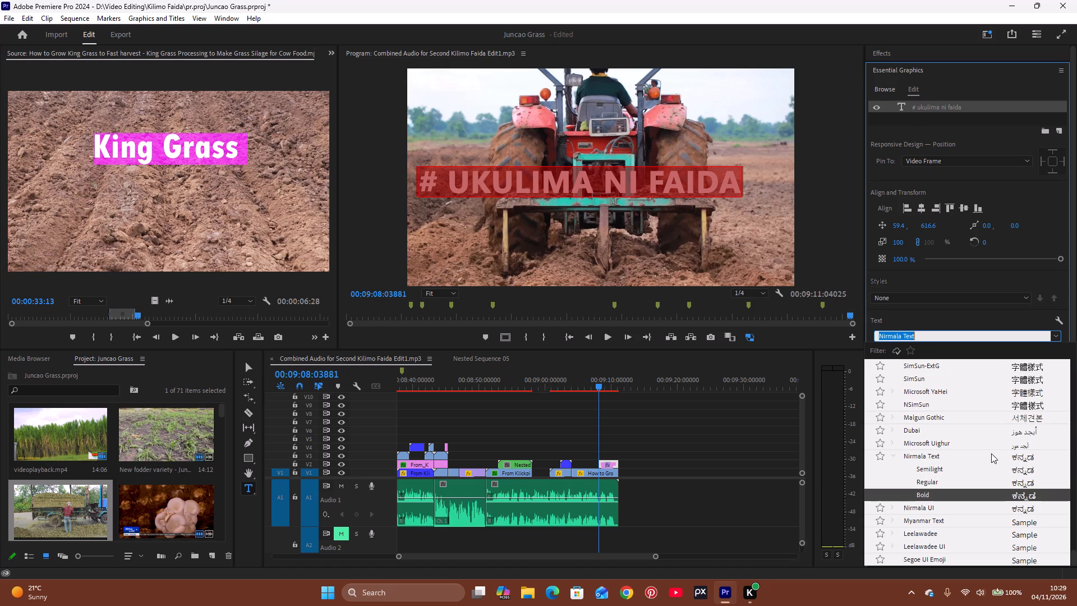
scroll(991, 453, "up", 14)
scroll(991, 453, "down", 1)
scroll(991, 453, "up", 4)
left_click(991, 453)
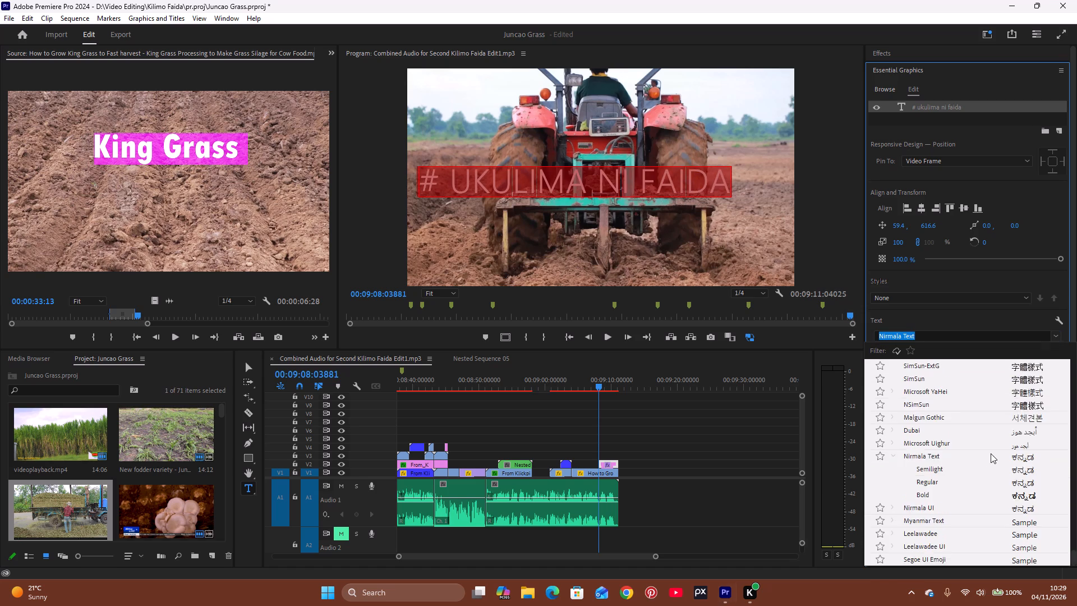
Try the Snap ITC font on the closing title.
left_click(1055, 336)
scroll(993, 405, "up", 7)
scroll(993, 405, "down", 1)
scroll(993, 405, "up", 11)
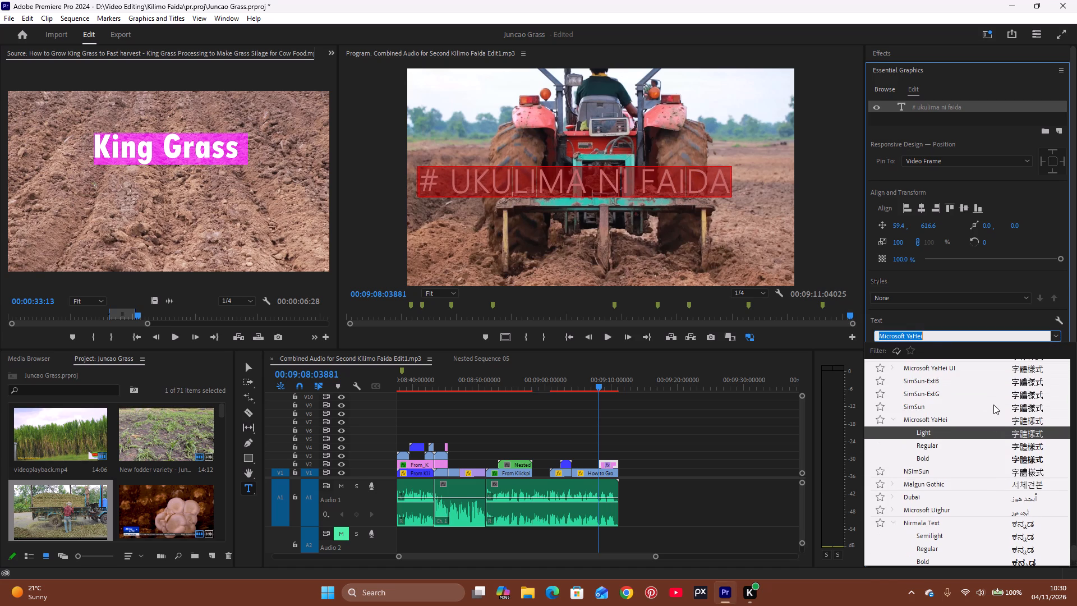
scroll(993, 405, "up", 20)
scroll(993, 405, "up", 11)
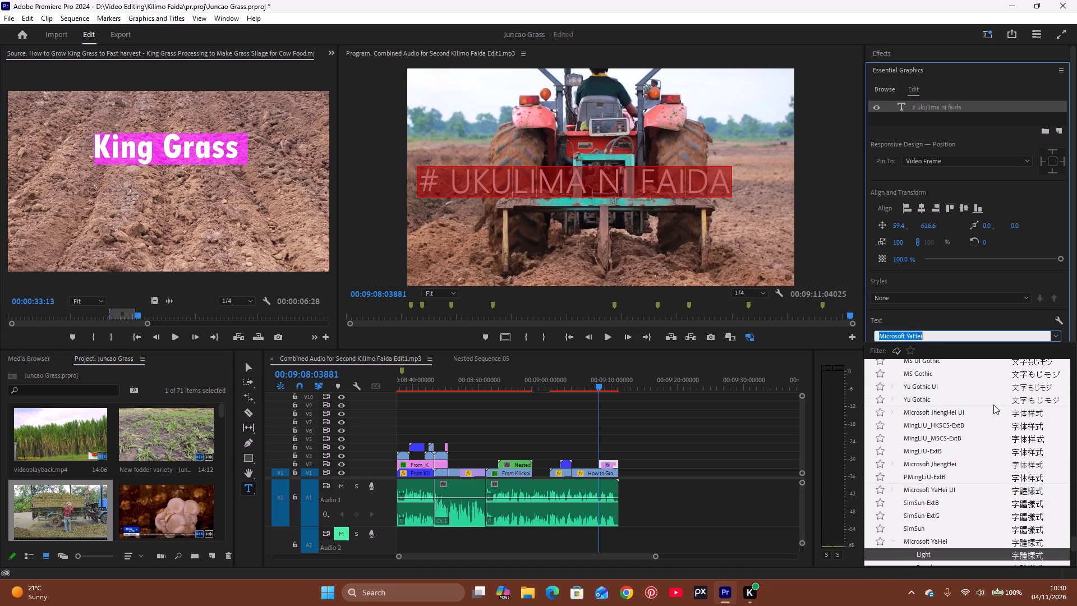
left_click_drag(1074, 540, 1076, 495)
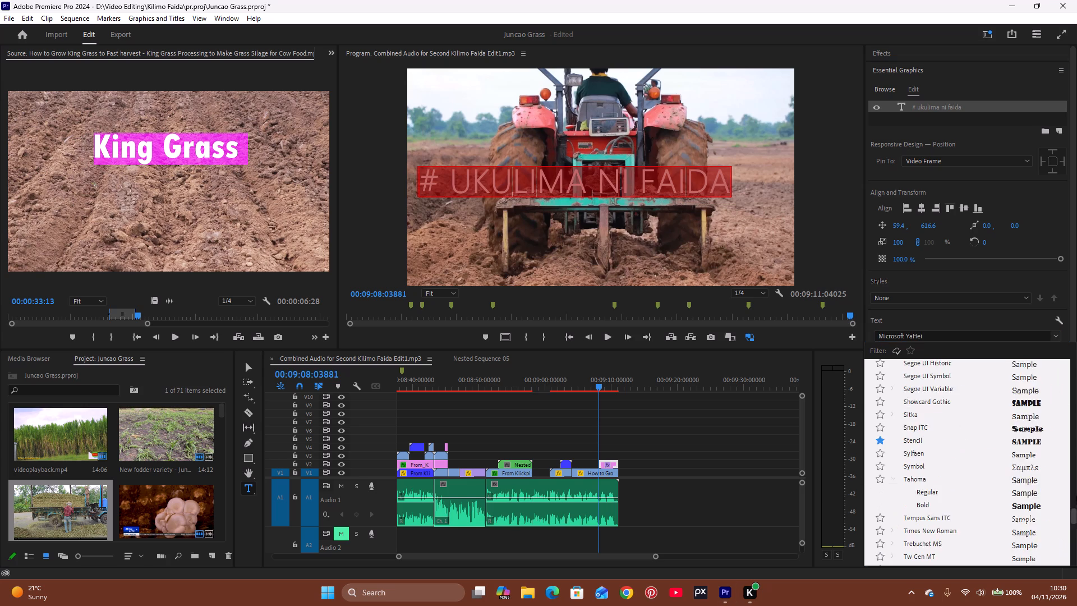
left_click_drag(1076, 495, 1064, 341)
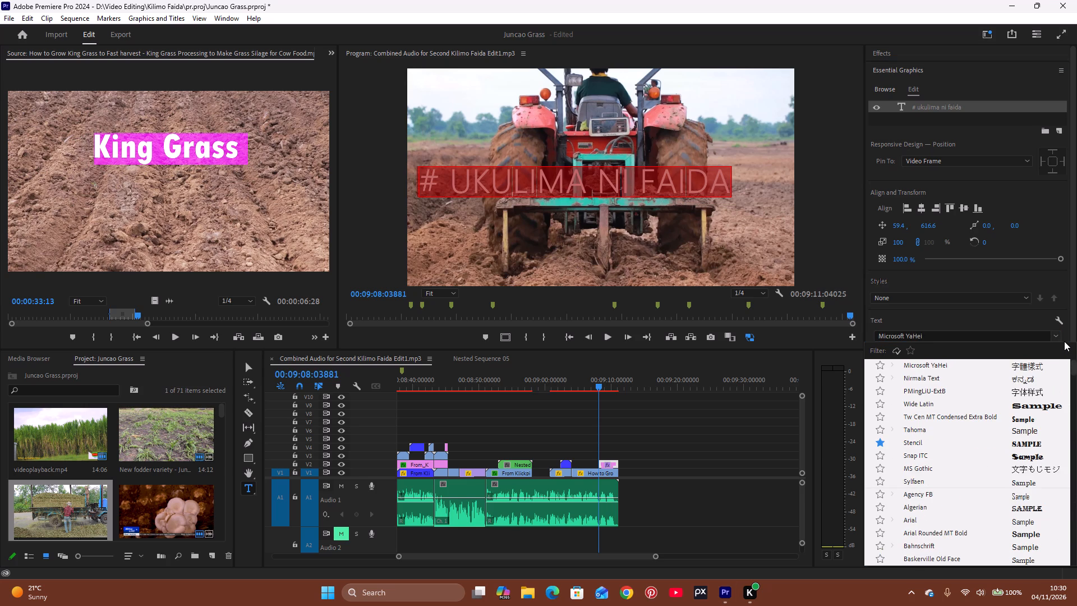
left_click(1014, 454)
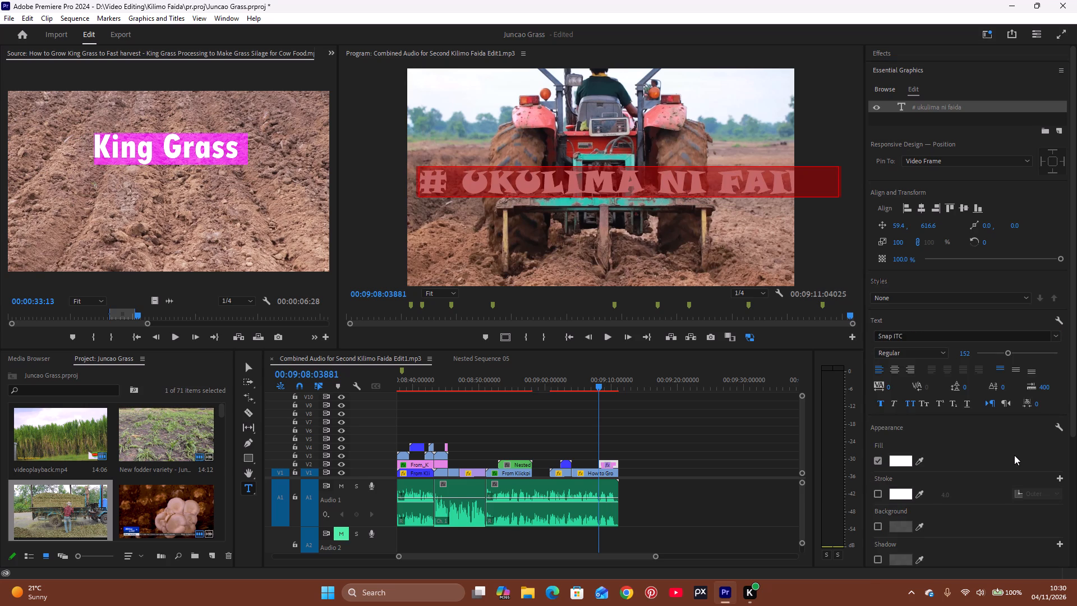
Change the title's font to Rockwell Extra Bold in the Regular style.
left_click(1057, 335)
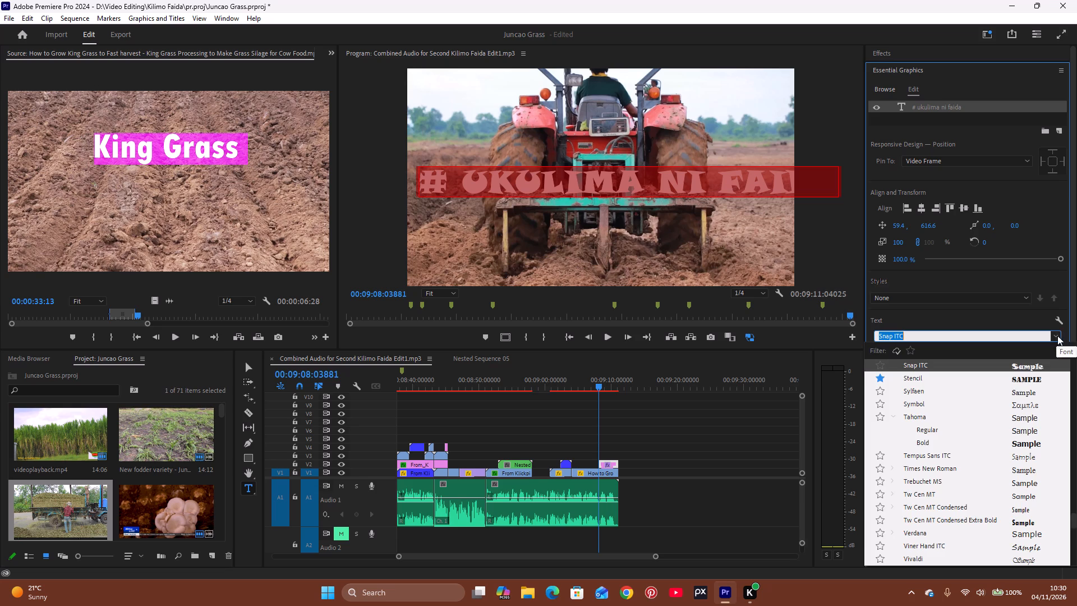
scroll(937, 428, "up", 1)
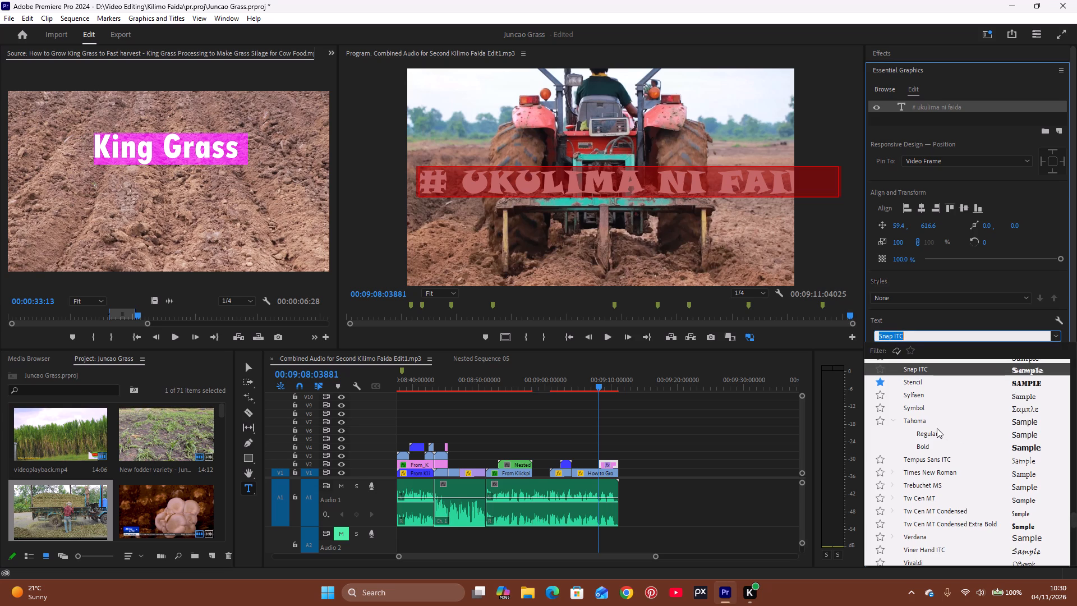
scroll(937, 428, "up", 15)
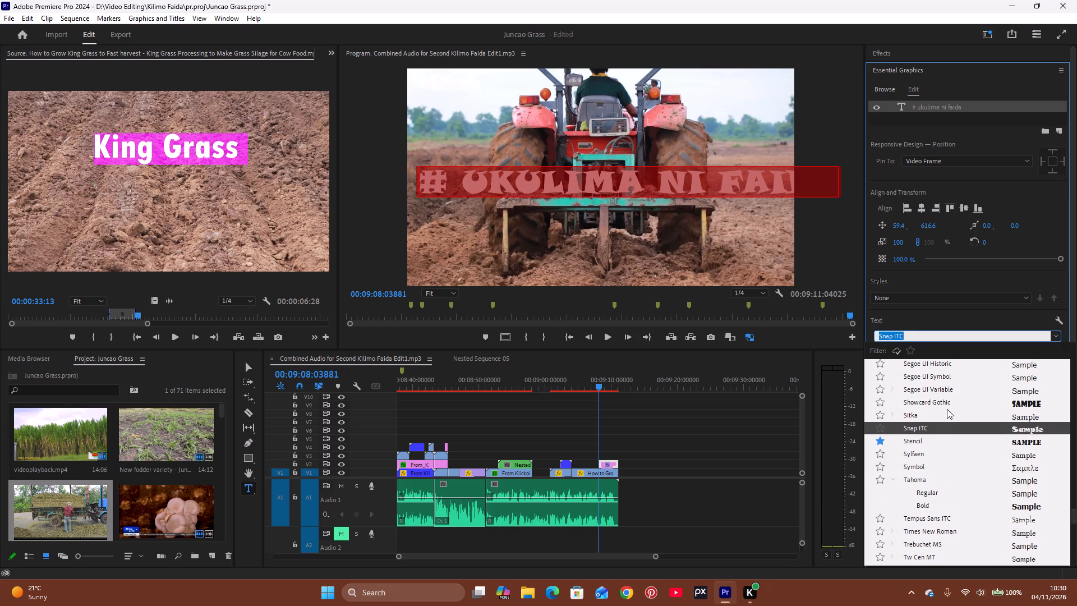
scroll(958, 418, "up", 11)
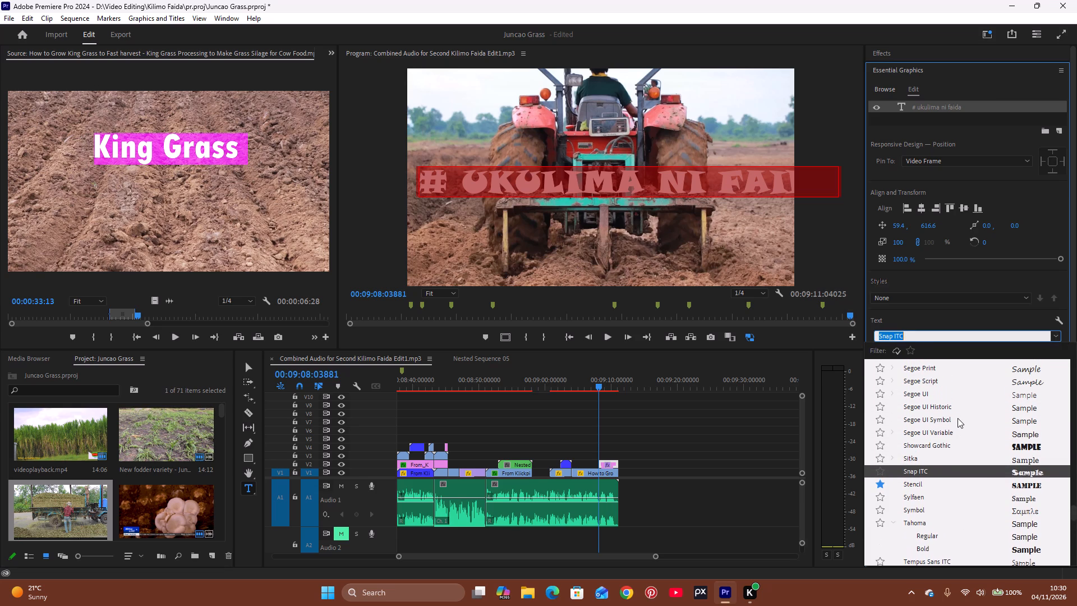
scroll(958, 418, "up", 19)
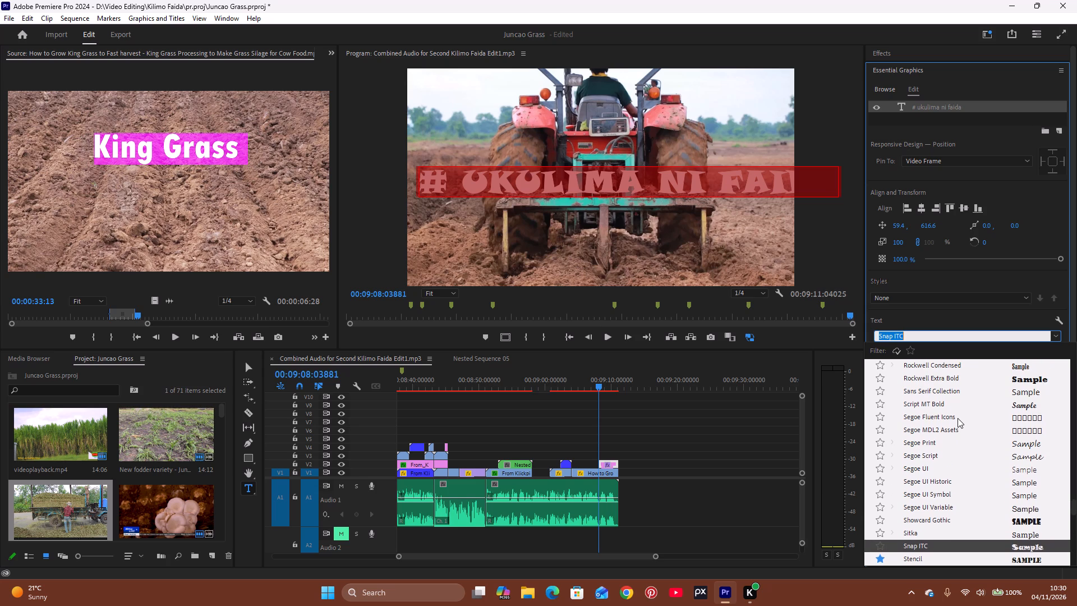
left_click(947, 377)
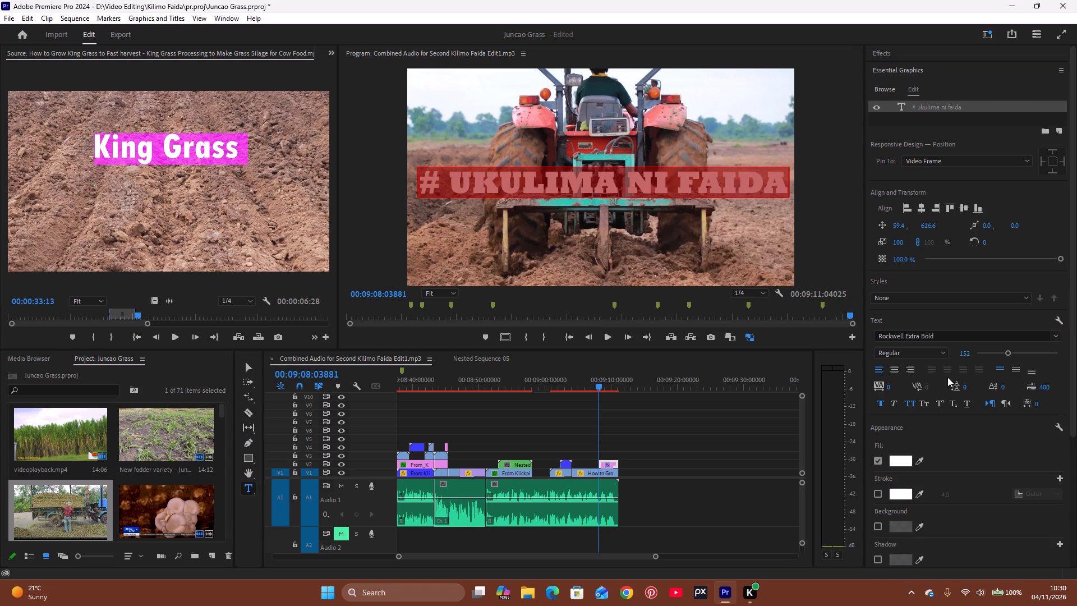
left_click(945, 357)
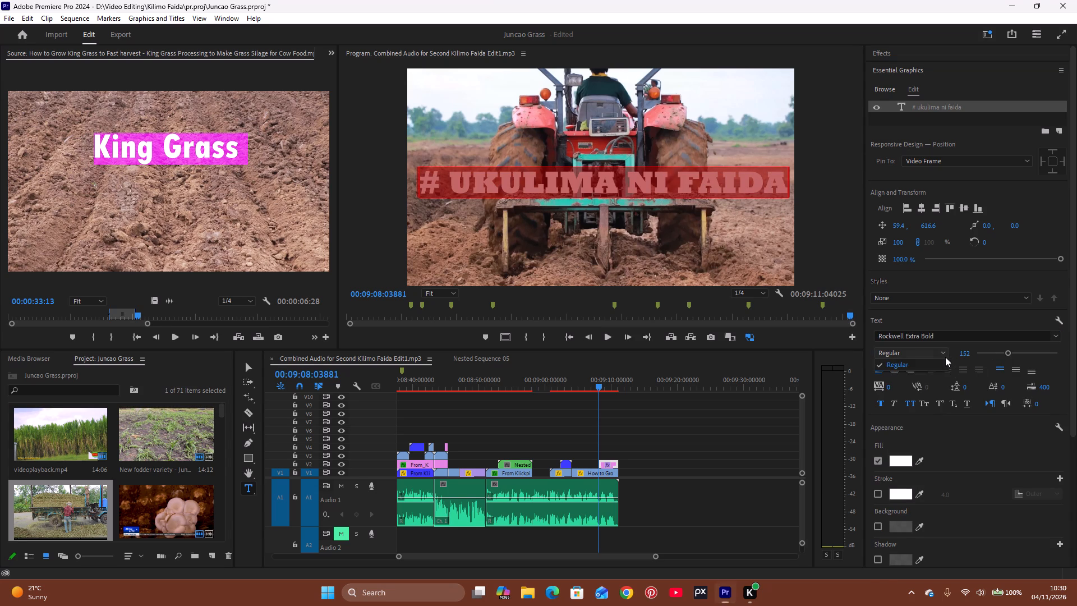
left_click(945, 357)
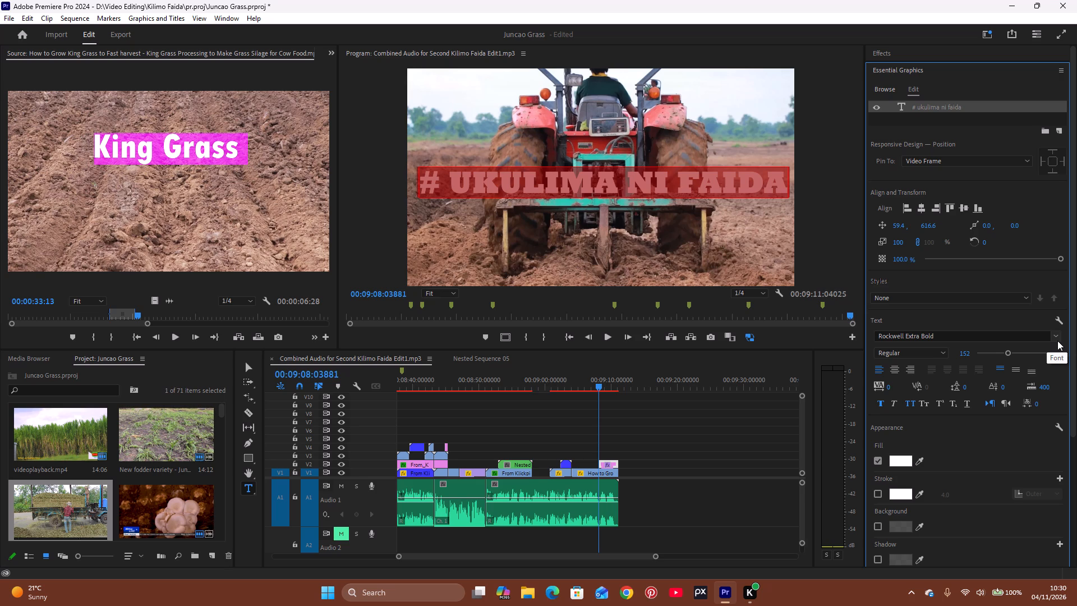
Show the safe margins over the program picture and play back the closing title shot.
left_click(512, 335)
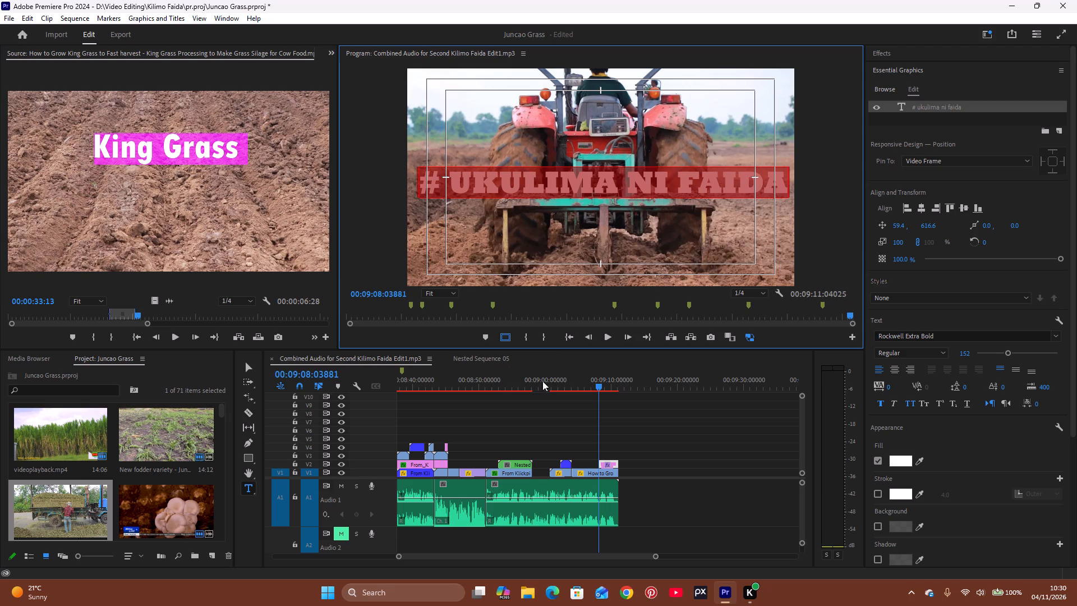
left_click(585, 378)
key("space")
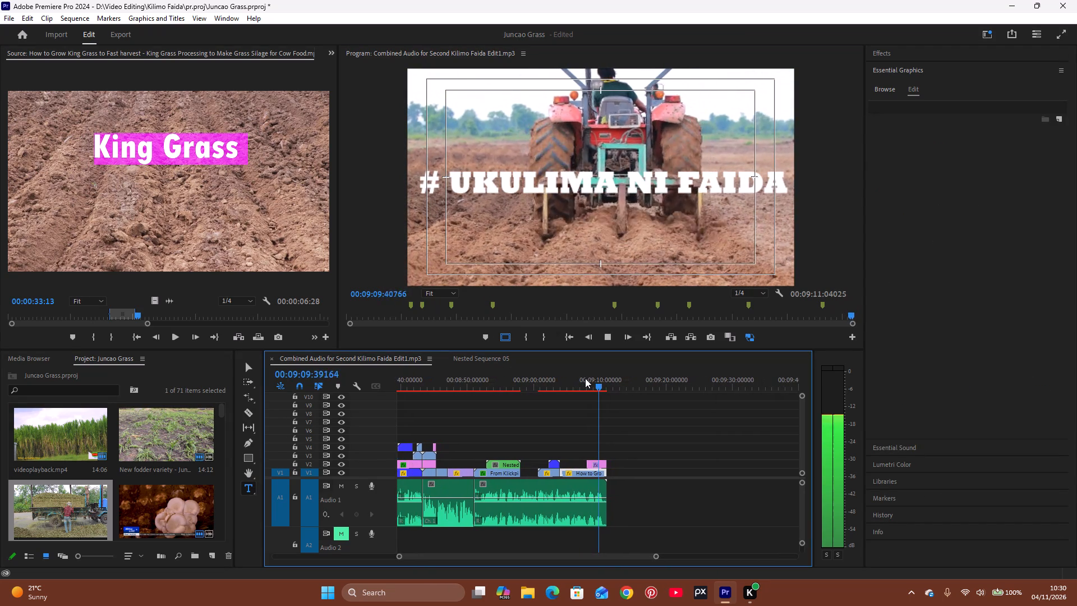
key("space")
Split the tractor clip on V1 at the point where the title begins.
key("c")
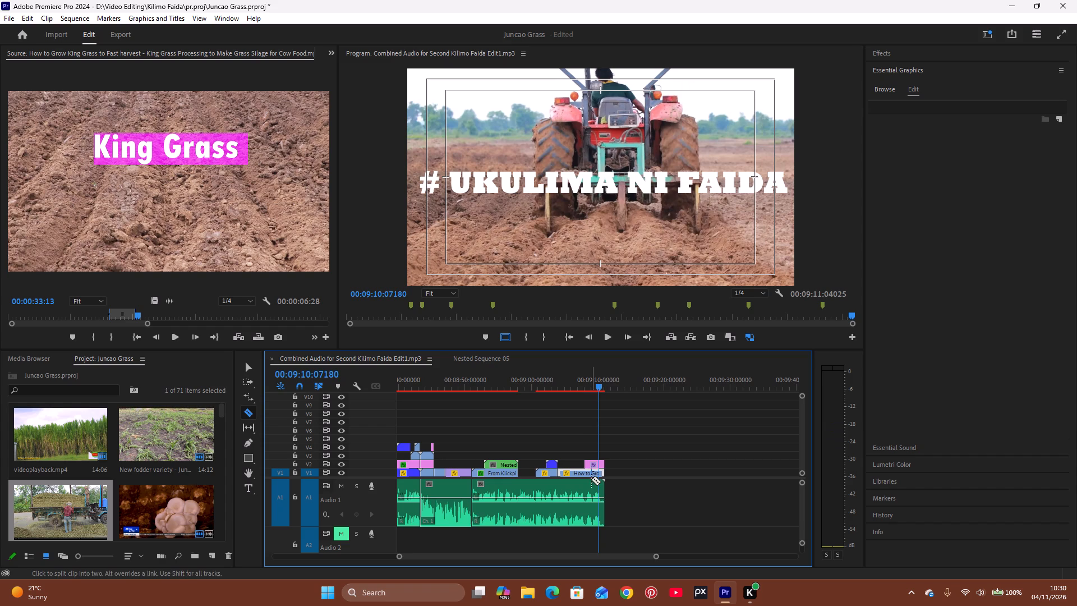
left_click(587, 471)
Set the opacity of the tractor segment under the title to 29% to darken the background.
key("v")
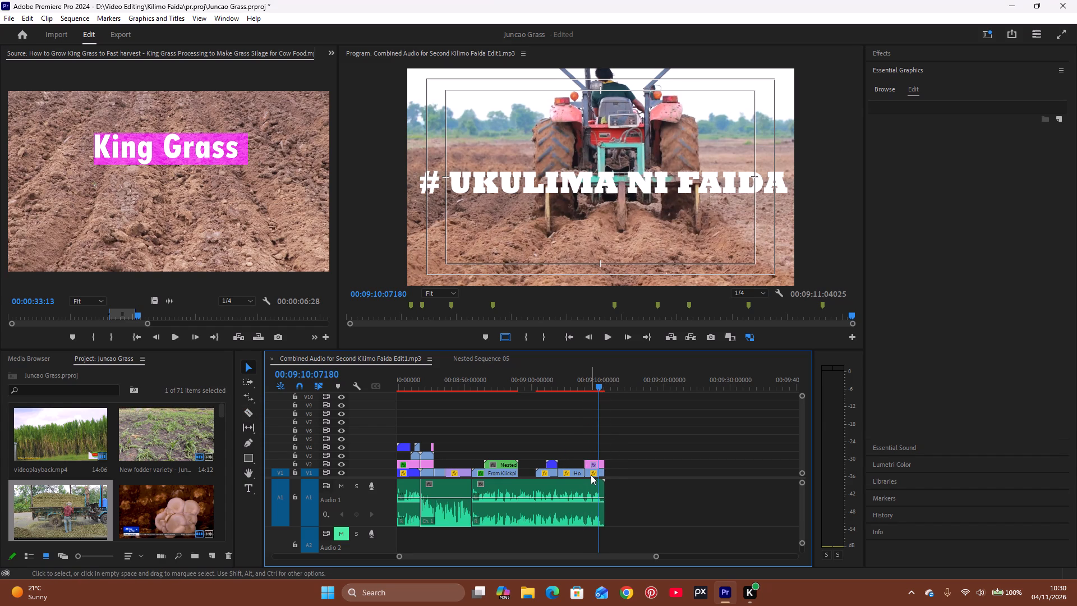
left_click(593, 471)
scroll(16, 57, "up", 2)
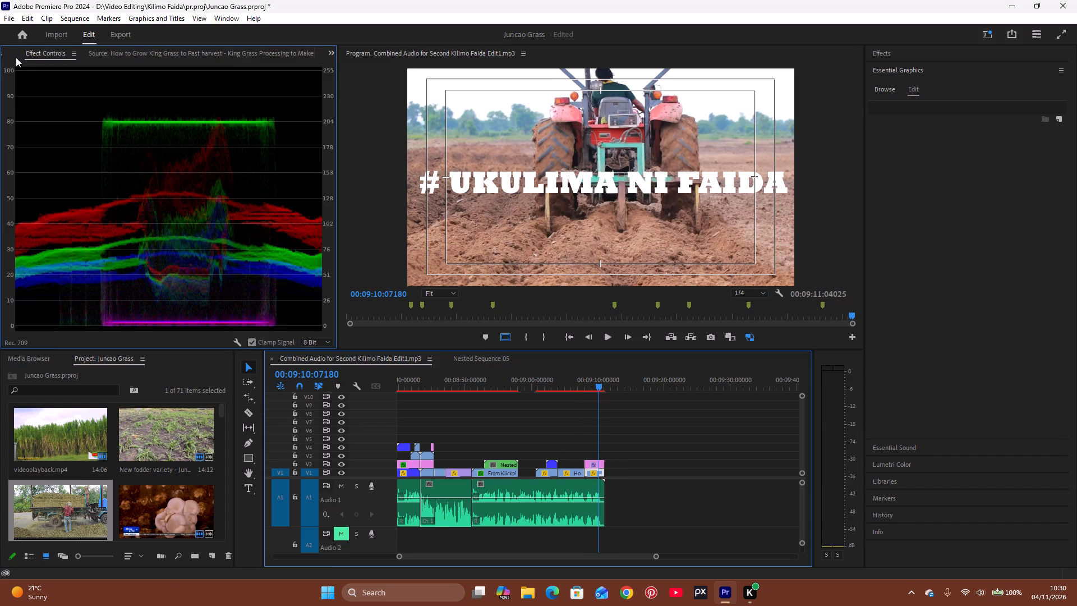
left_click(84, 54)
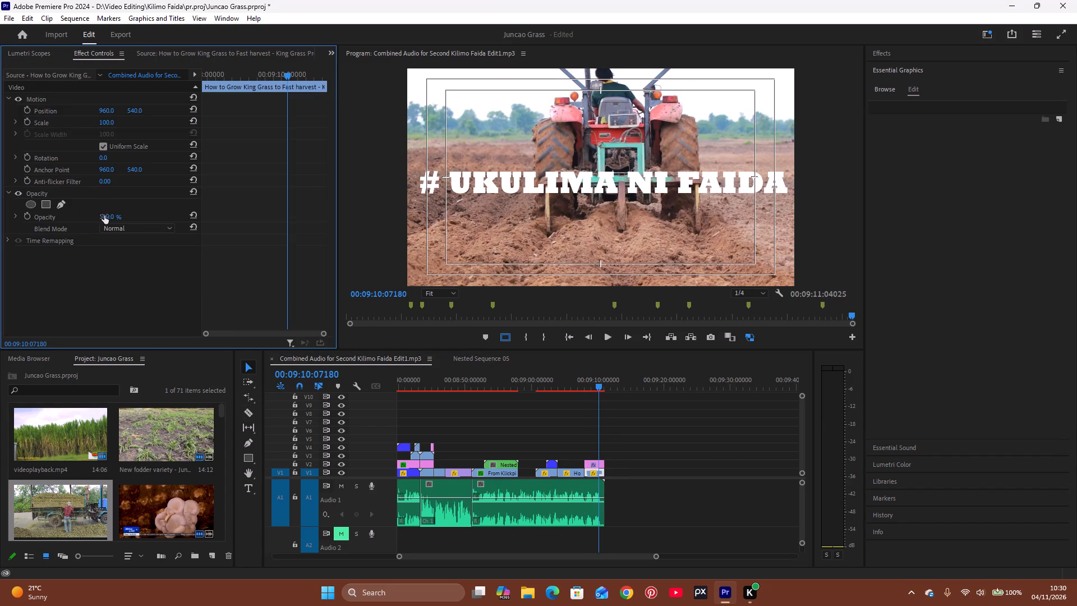
left_click_drag(108, 218, 85, 257)
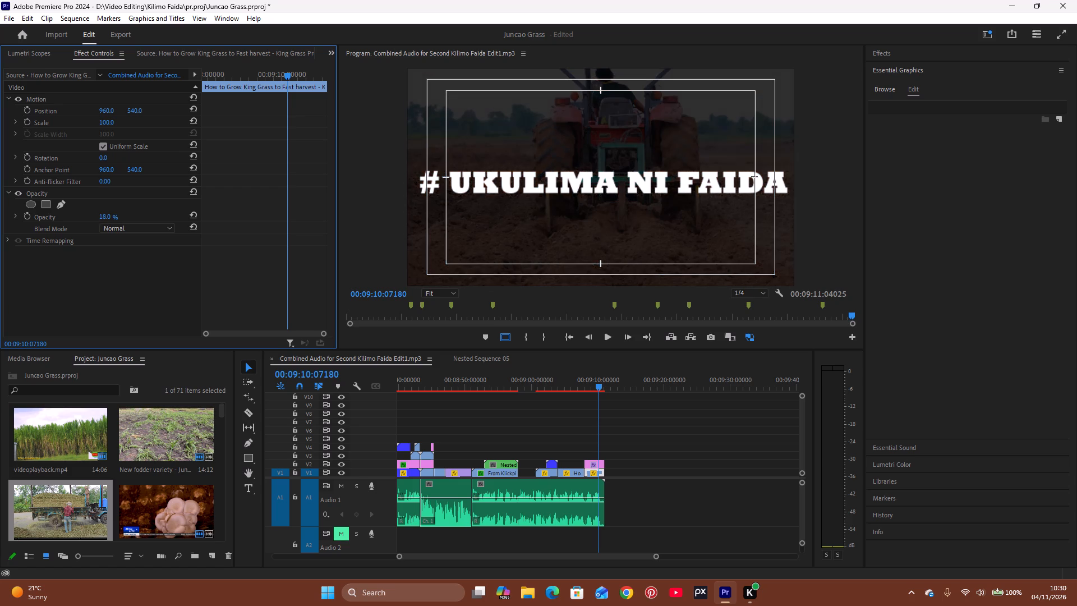
left_click_drag(85, 257, 88, 254)
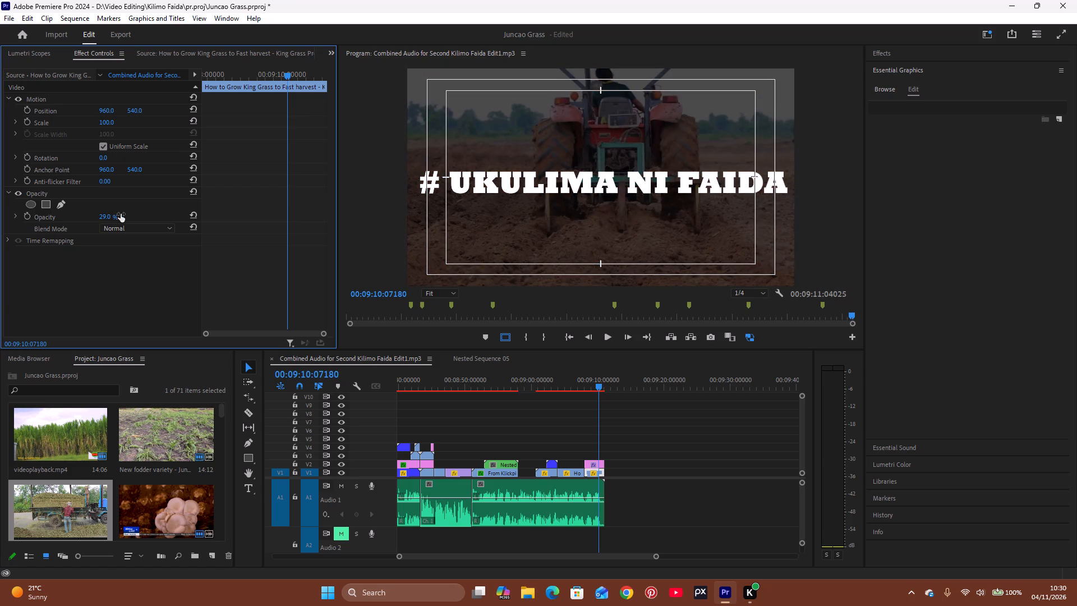
Play back the ending to review the title over the darkened tractor shot.
left_click(574, 377)
key("space")
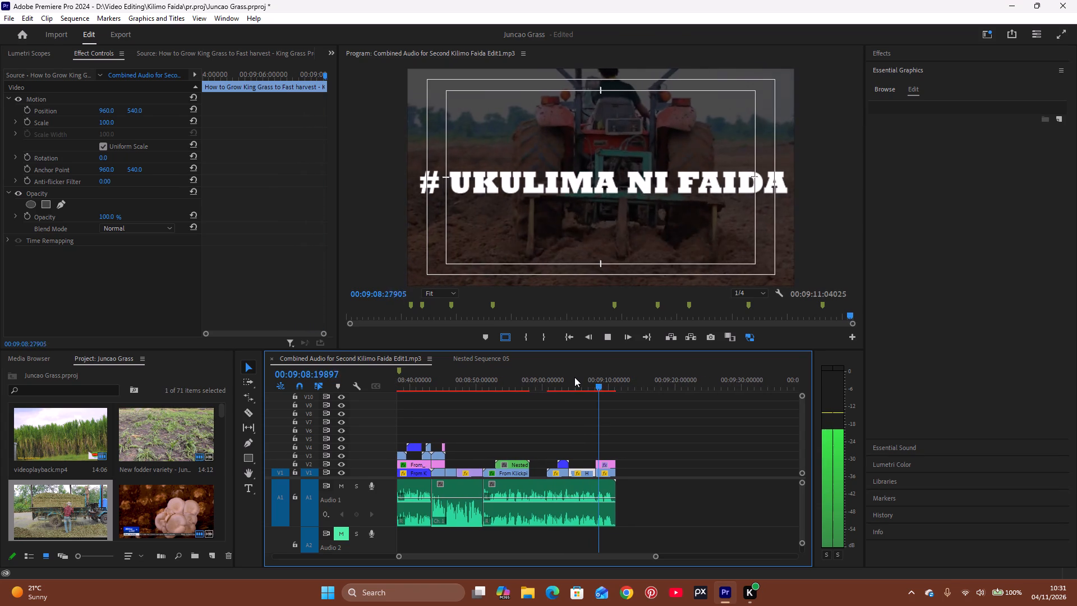
key("space")
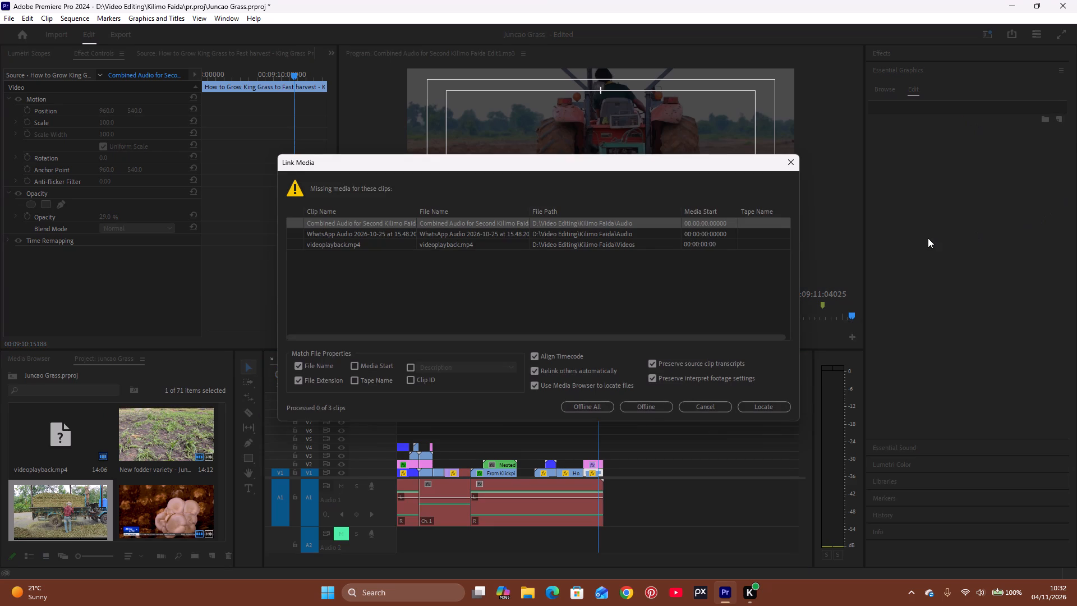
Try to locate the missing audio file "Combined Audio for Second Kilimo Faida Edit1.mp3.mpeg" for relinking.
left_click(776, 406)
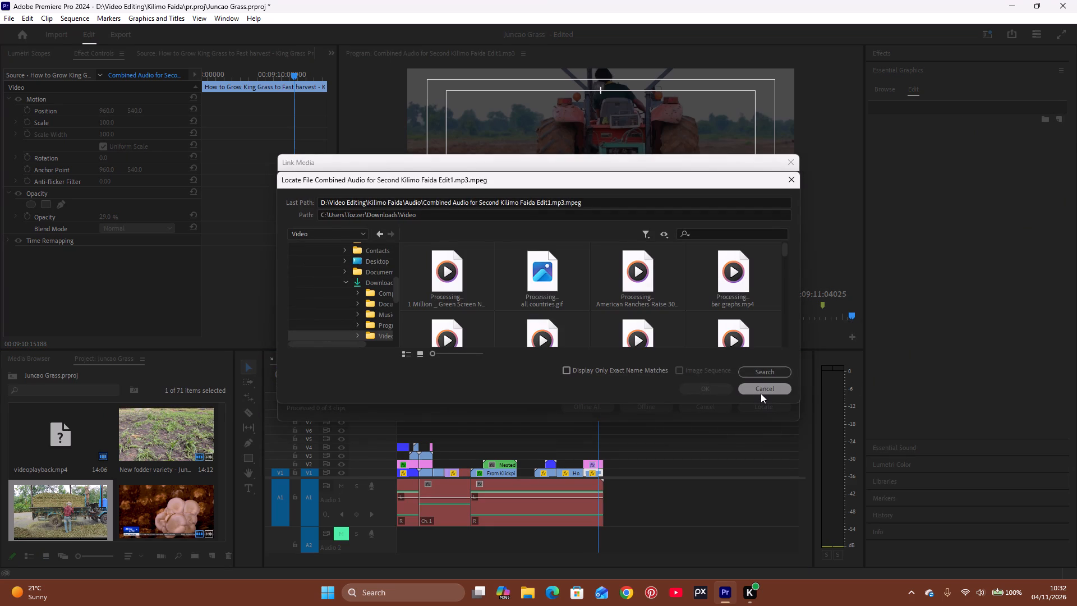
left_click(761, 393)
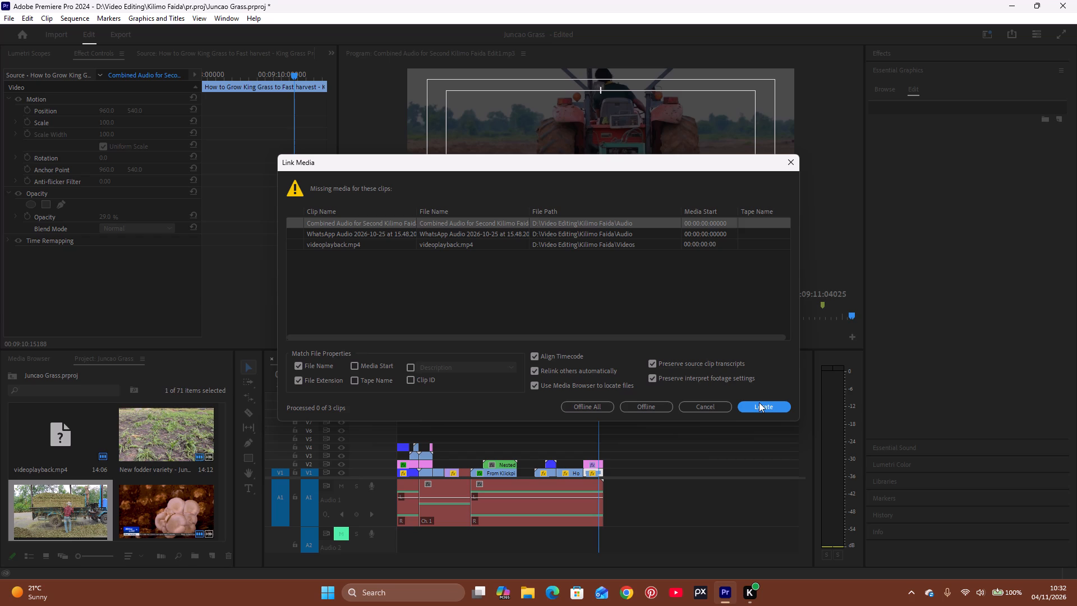